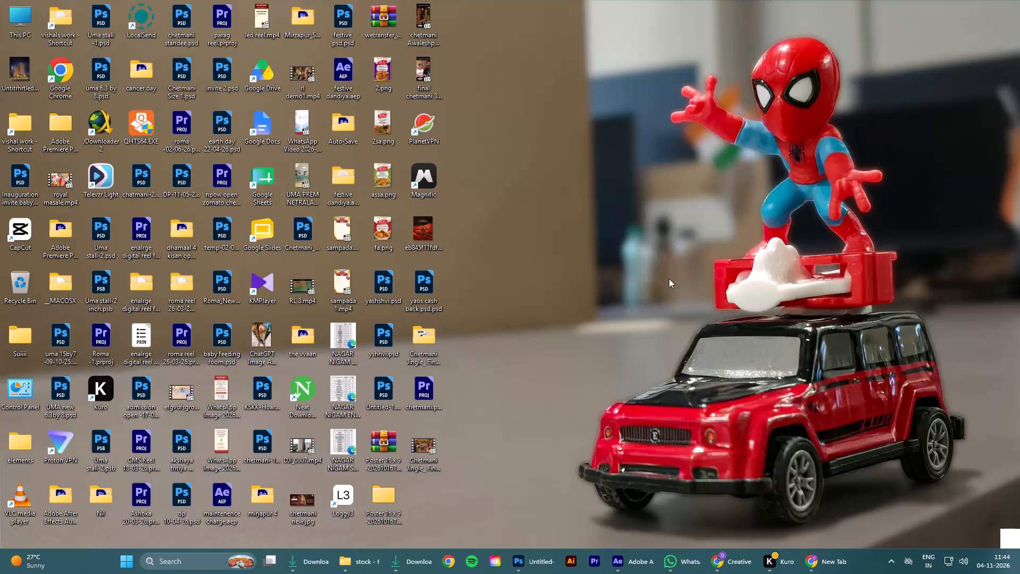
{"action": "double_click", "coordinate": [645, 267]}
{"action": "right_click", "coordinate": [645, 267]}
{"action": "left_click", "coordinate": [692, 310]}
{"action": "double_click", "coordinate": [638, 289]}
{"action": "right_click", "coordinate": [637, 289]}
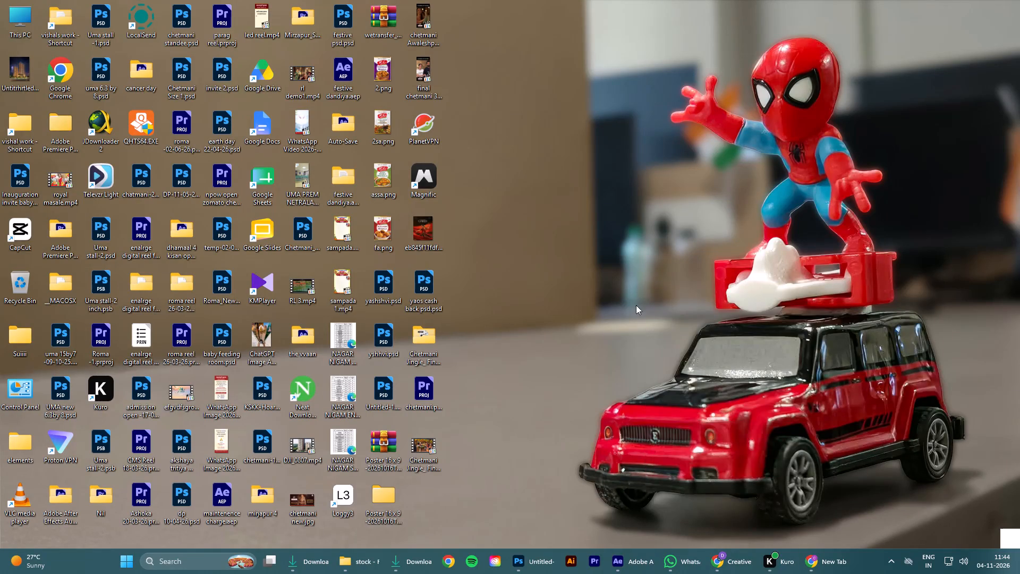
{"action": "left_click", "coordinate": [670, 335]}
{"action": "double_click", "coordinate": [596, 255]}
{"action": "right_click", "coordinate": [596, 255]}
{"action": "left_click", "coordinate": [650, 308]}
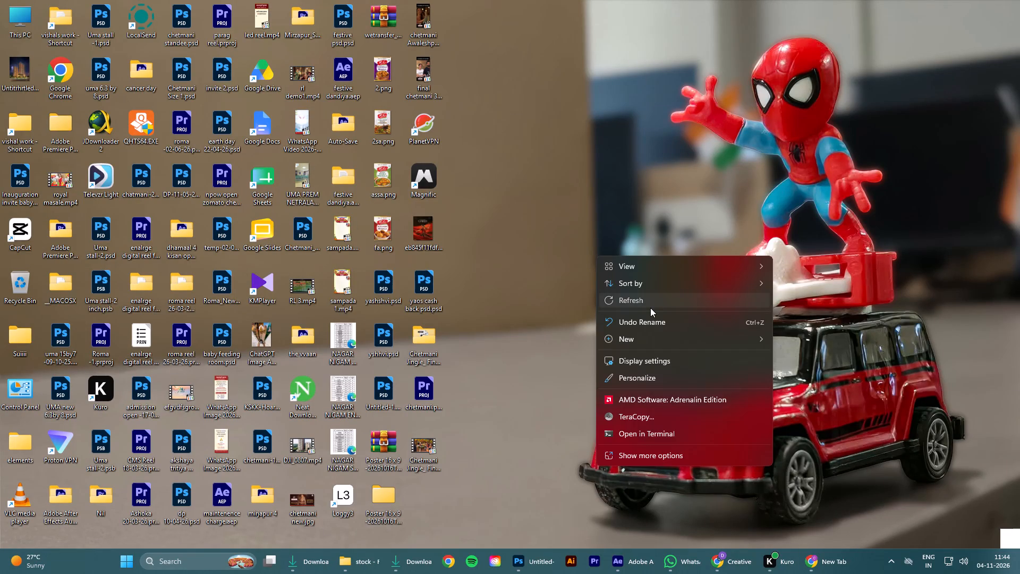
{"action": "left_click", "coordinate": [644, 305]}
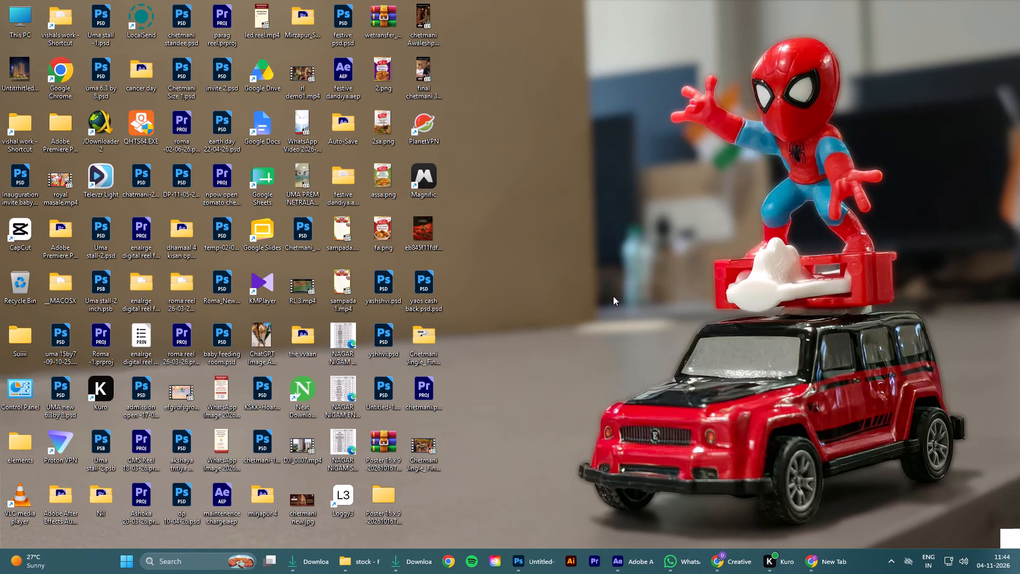
Switch to Chrome, open Pinterest from the new tab page and search it for "dev diwali".
{"action": "left_click", "coordinate": [826, 560]}
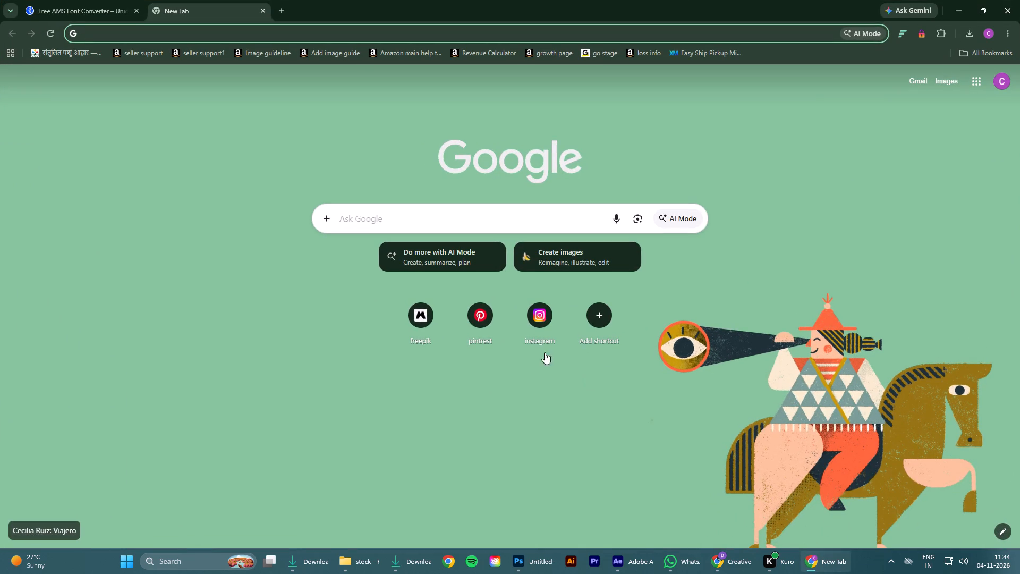
{"action": "left_click", "coordinate": [484, 319]}
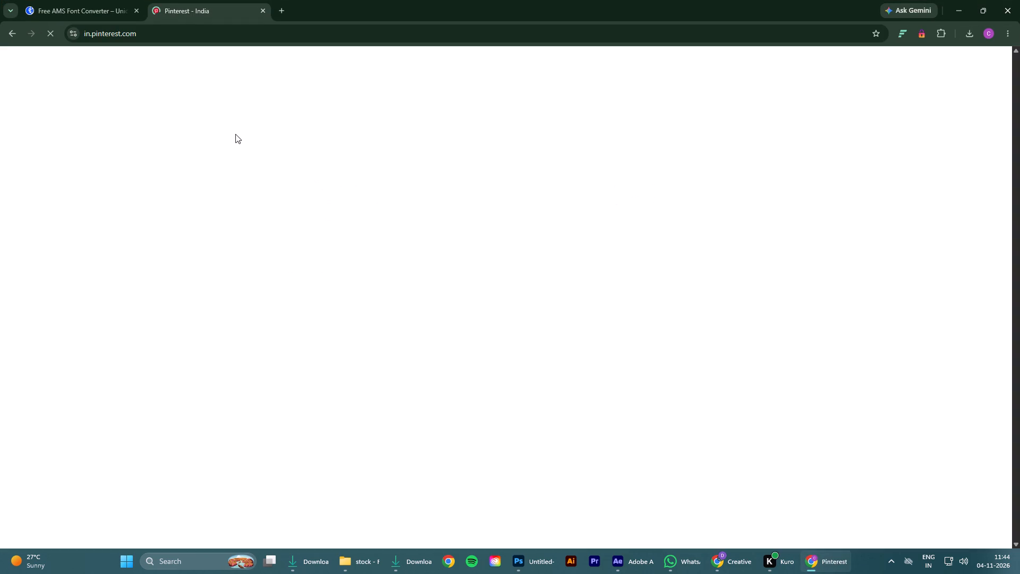
{"action": "left_click", "coordinate": [127, 61]}
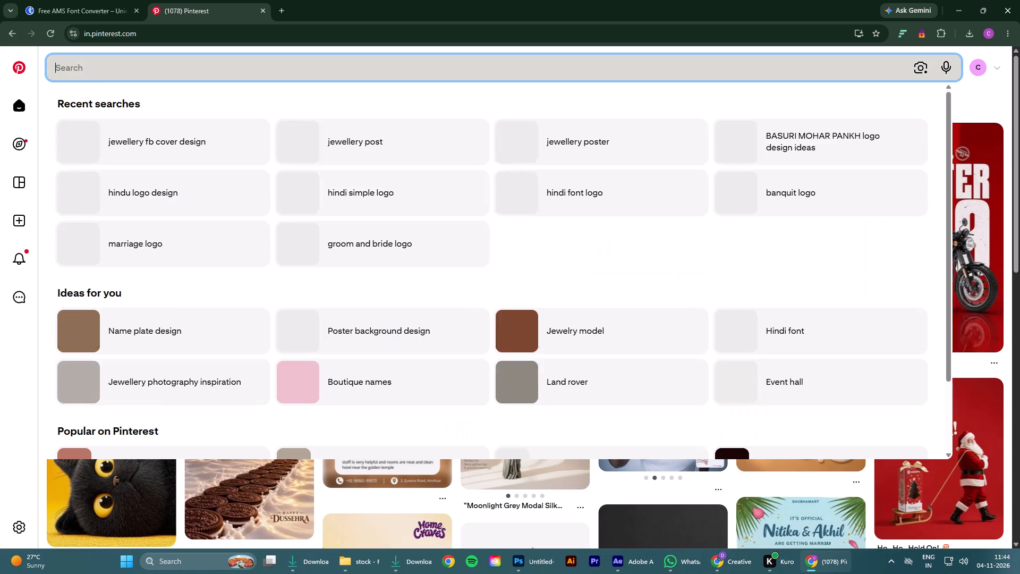
{"action": "left_click", "coordinate": [96, 77]}
{"action": "type", "text": "dev"}
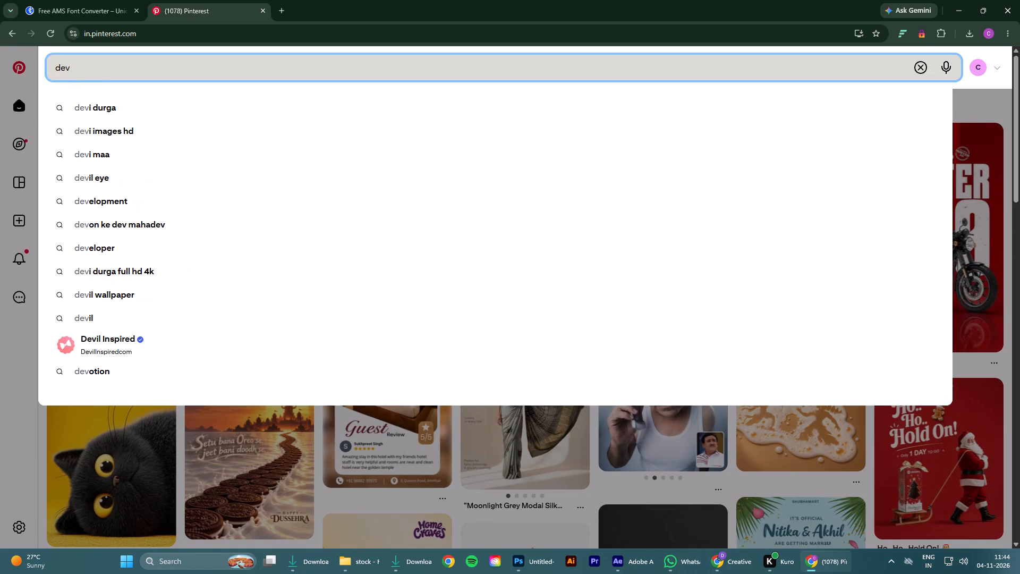
{"action": "key", "text": "space"}
{"action": "type", "text": "di"}
{"action": "type", "text": "wali"}
{"action": "key", "text": "Return"}
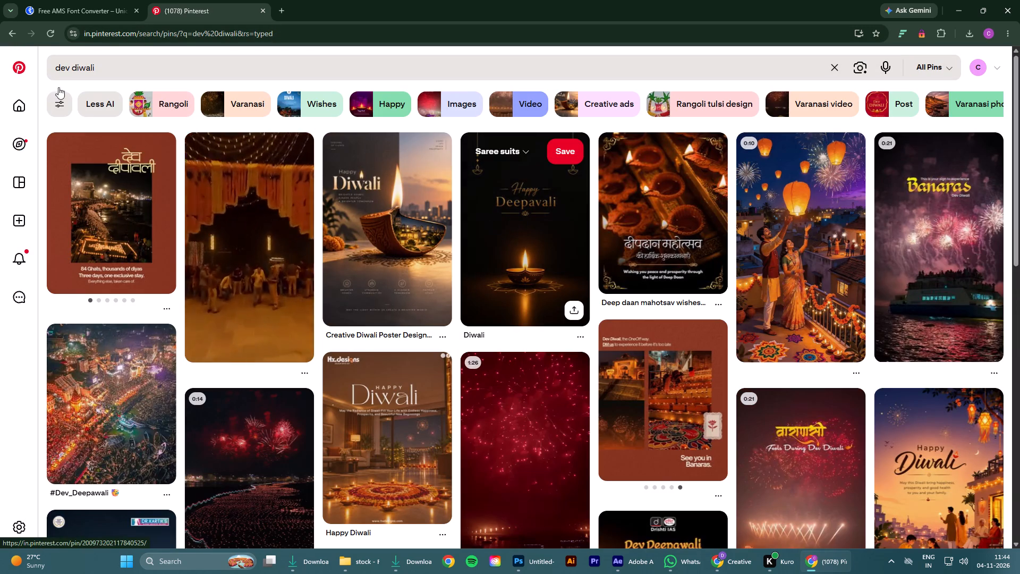
Refine the Pinterest search with "banar" and choose the suggestion "banaras dev diwali photo".
{"action": "left_click", "coordinate": [114, 63]}
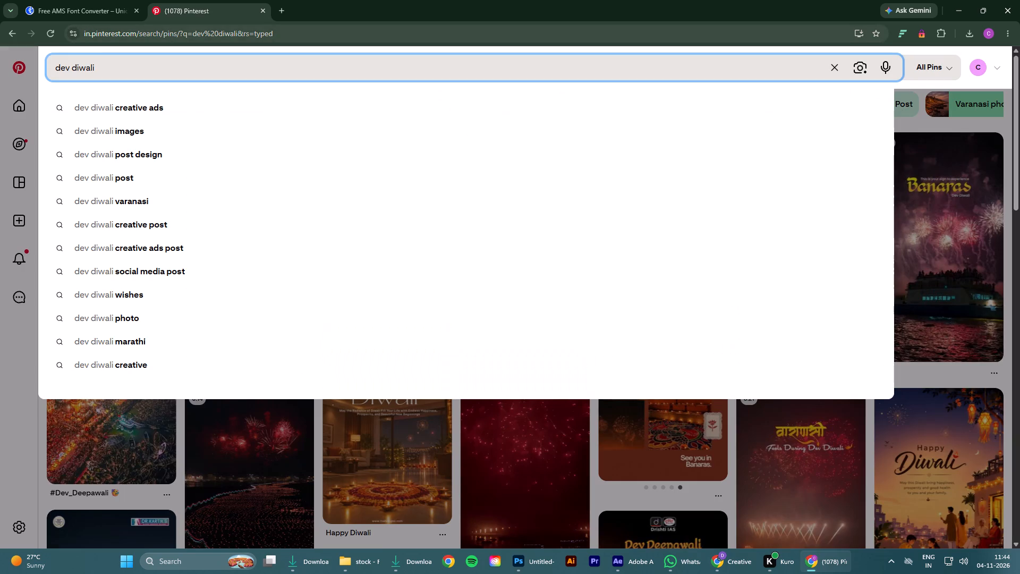
{"action": "key", "text": "space"}
{"action": "key", "text": "b"}
{"action": "type", "text": "an"}
{"action": "type", "text": "ar"}
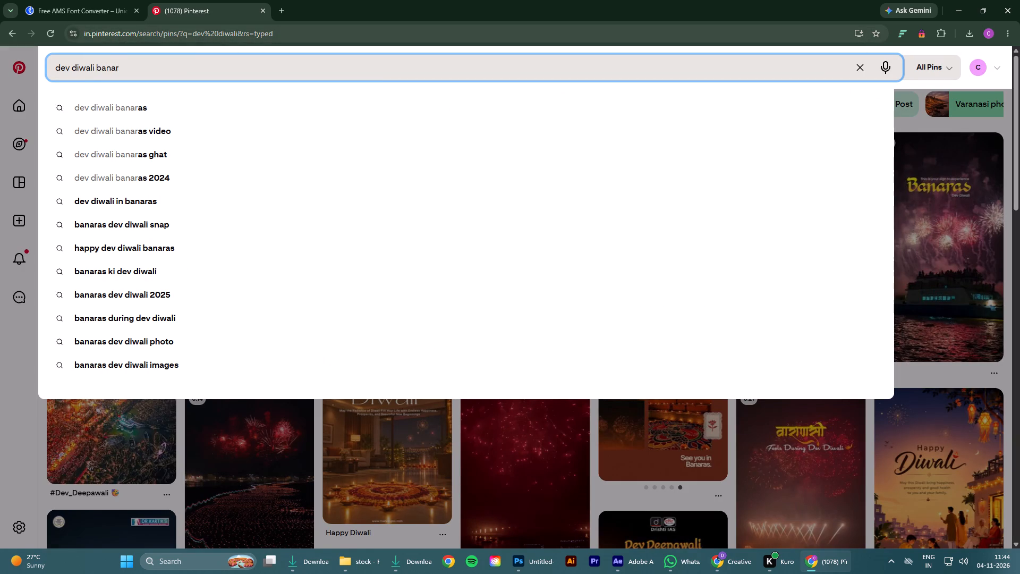
{"action": "key", "text": "Down"}
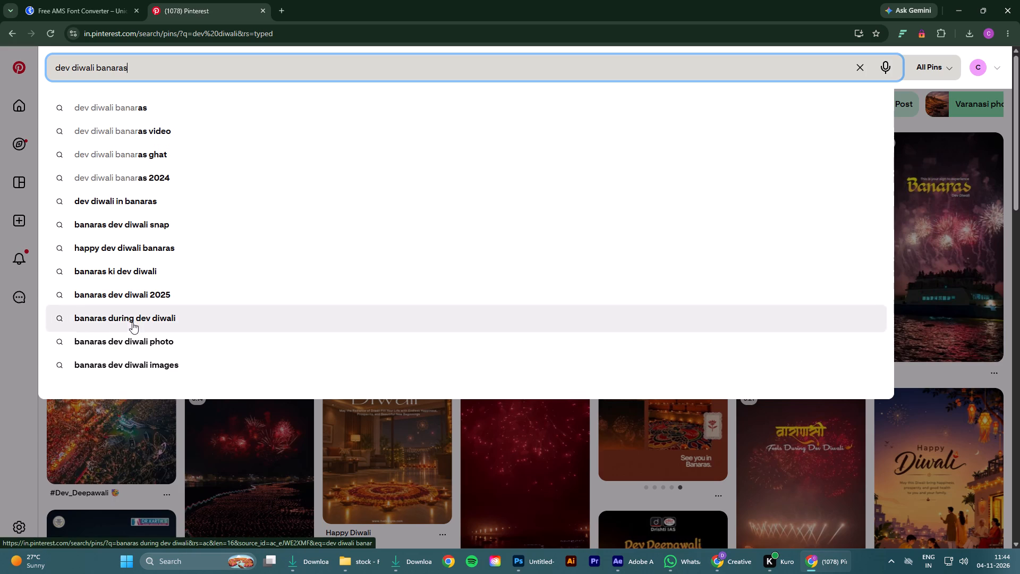
{"action": "left_click", "coordinate": [125, 345]}
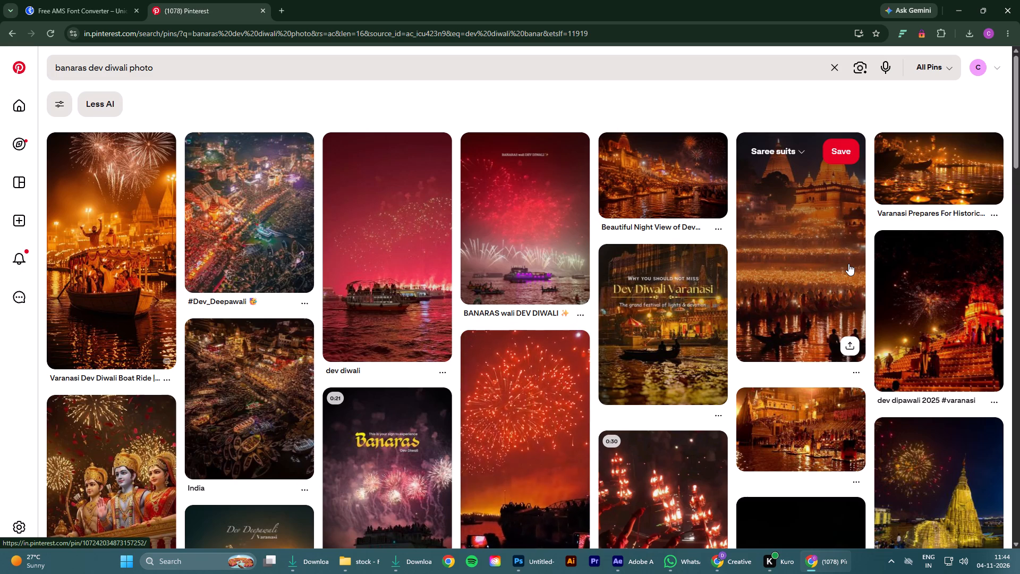
Browse the Banaras Dev Diwali photo results for reference images of ghats, diyas, aarti and fireworks.
{"action": "scroll", "coordinate": [848, 264], "scroll_direction": "down", "scroll_amount": 1}
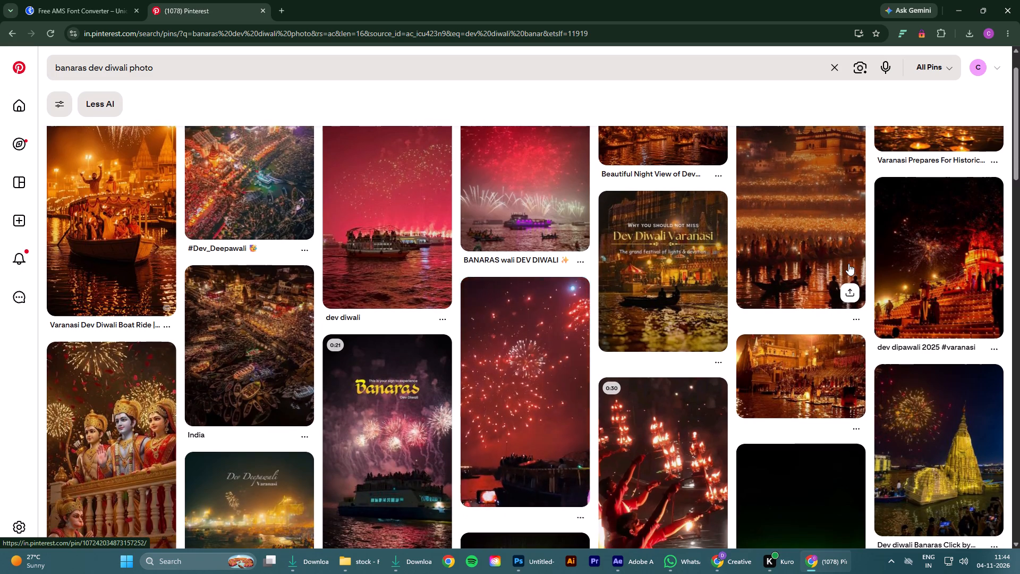
{"action": "scroll", "coordinate": [848, 264], "scroll_direction": "down", "scroll_amount": 3}
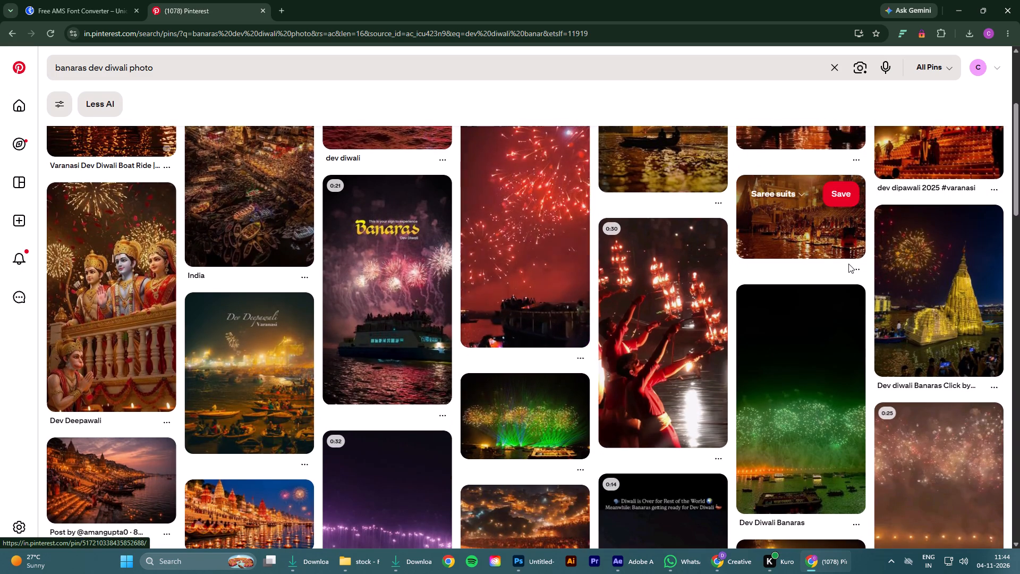
{"action": "scroll", "coordinate": [848, 264], "scroll_direction": "down", "scroll_amount": 2}
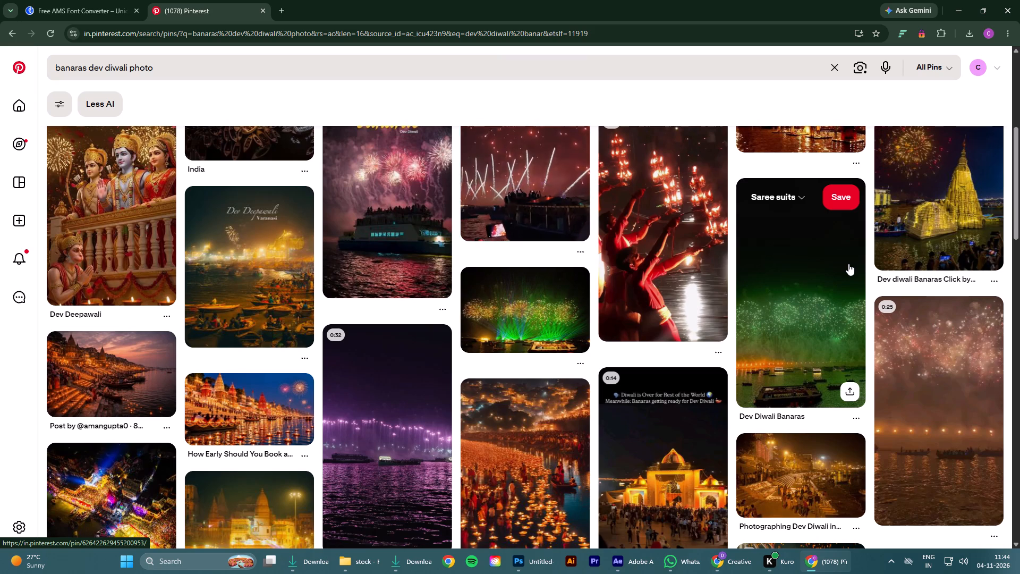
{"action": "scroll", "coordinate": [848, 264], "scroll_direction": "down", "scroll_amount": 2}
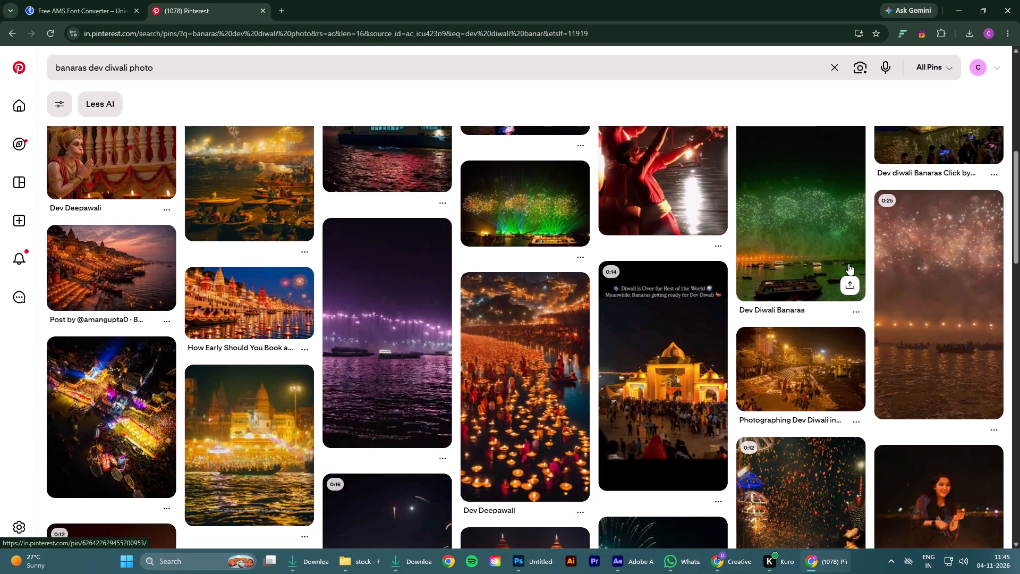
{"action": "scroll", "coordinate": [848, 264], "scroll_direction": "down", "scroll_amount": 3}
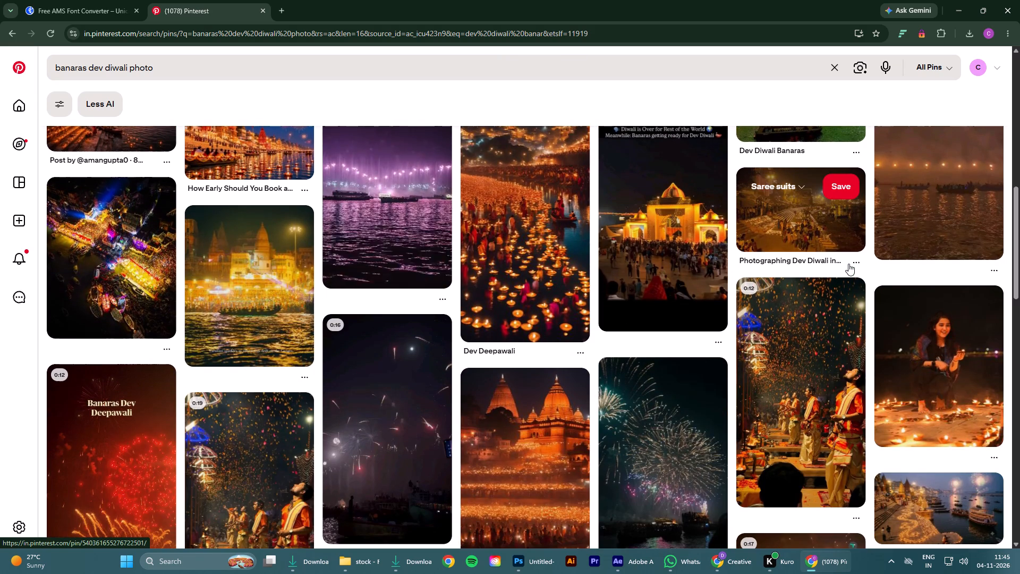
{"action": "scroll", "coordinate": [848, 264], "scroll_direction": "down", "scroll_amount": 3}
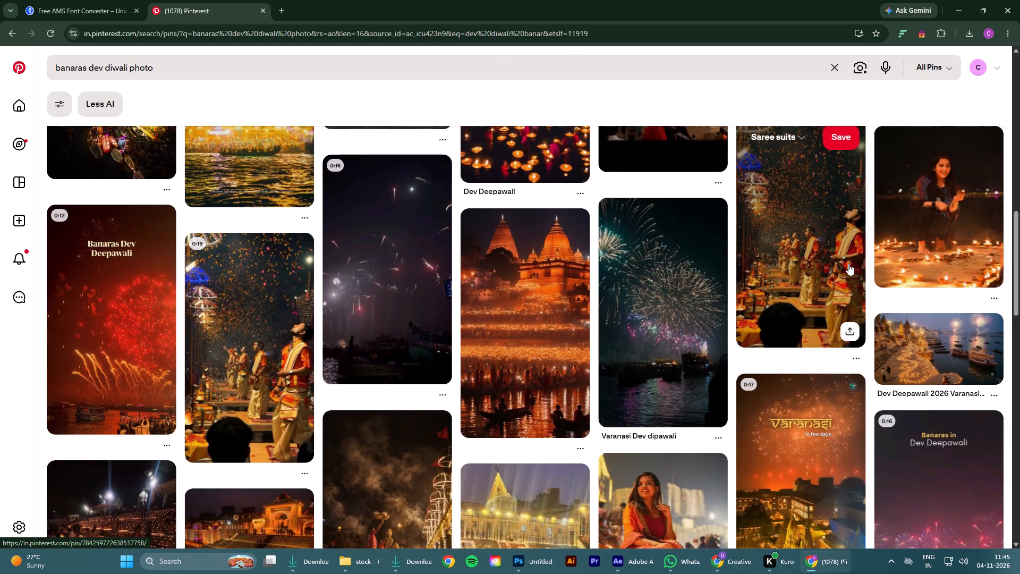
{"action": "scroll", "coordinate": [848, 264], "scroll_direction": "down", "scroll_amount": 3}
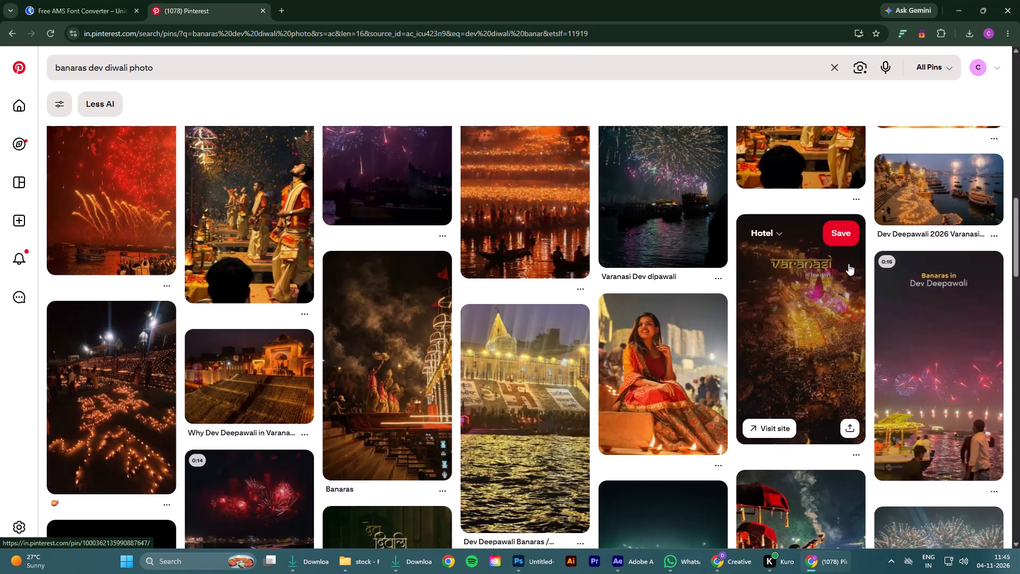
{"action": "scroll", "coordinate": [848, 264], "scroll_direction": "down", "scroll_amount": 4}
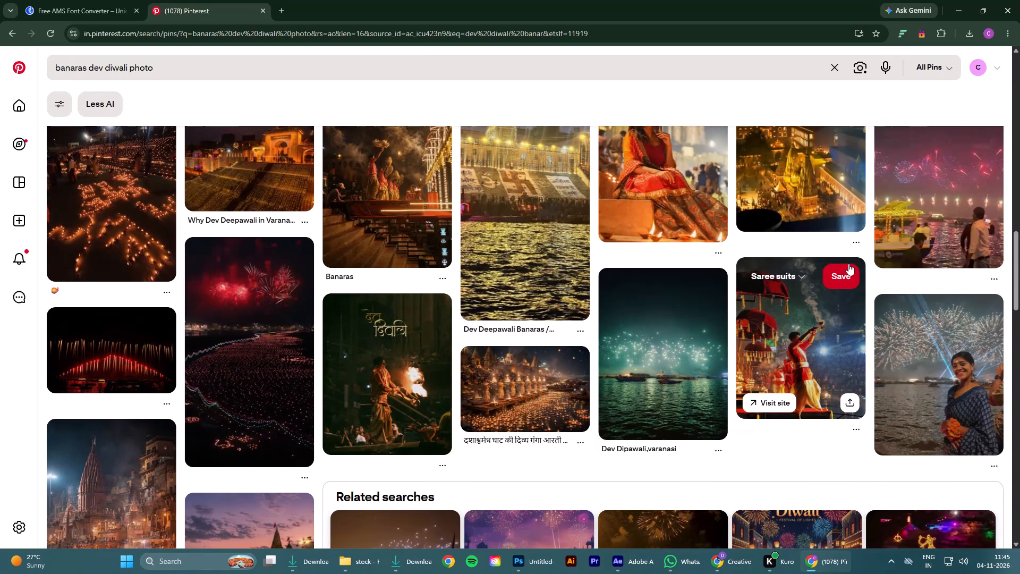
{"action": "scroll", "coordinate": [848, 264], "scroll_direction": "down", "scroll_amount": 5}
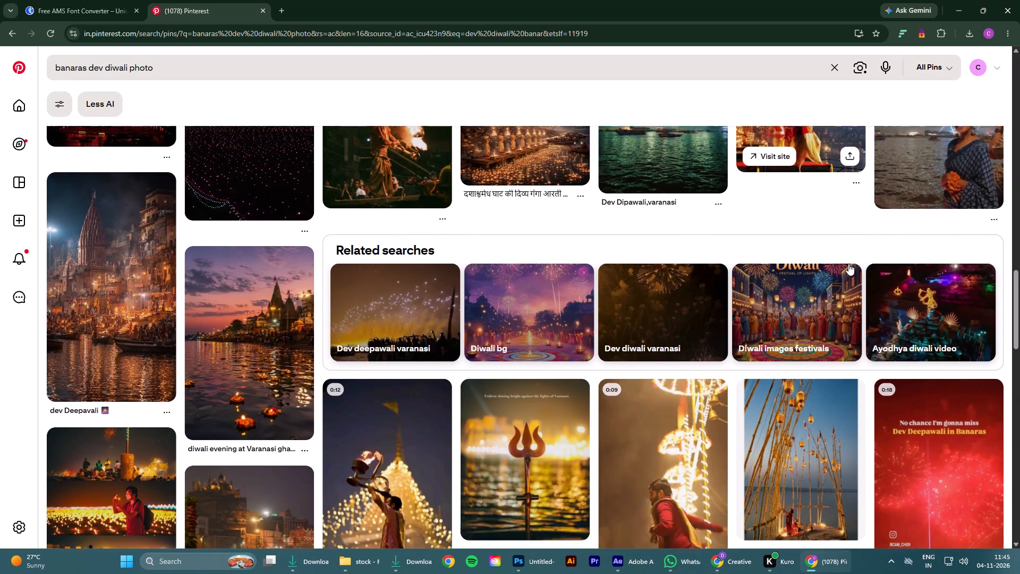
{"action": "scroll", "coordinate": [848, 264], "scroll_direction": "down", "scroll_amount": 4}
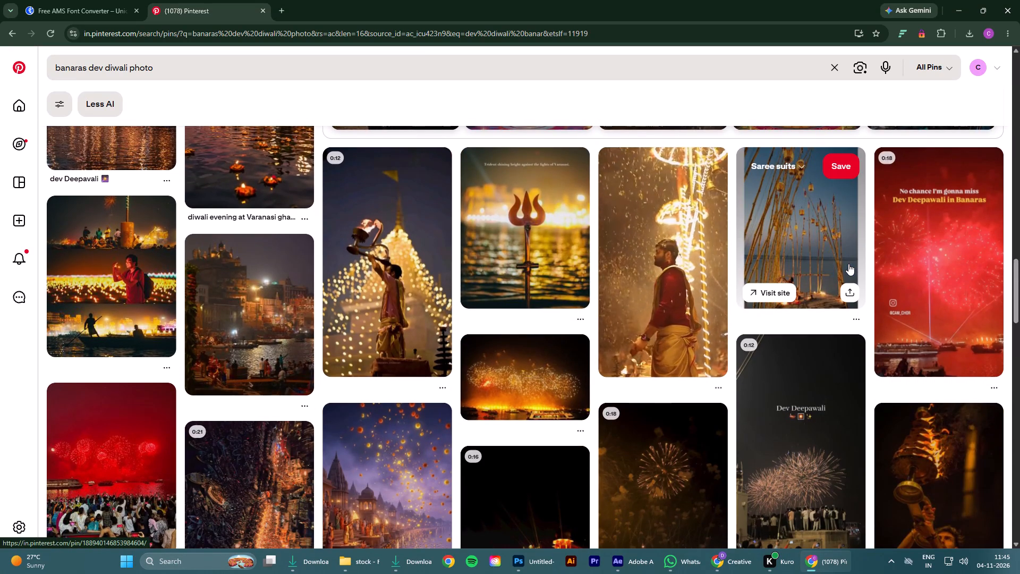
{"action": "scroll", "coordinate": [848, 264], "scroll_direction": "down", "scroll_amount": 3}
{"action": "scroll", "coordinate": [848, 264], "scroll_direction": "up", "scroll_amount": 2}
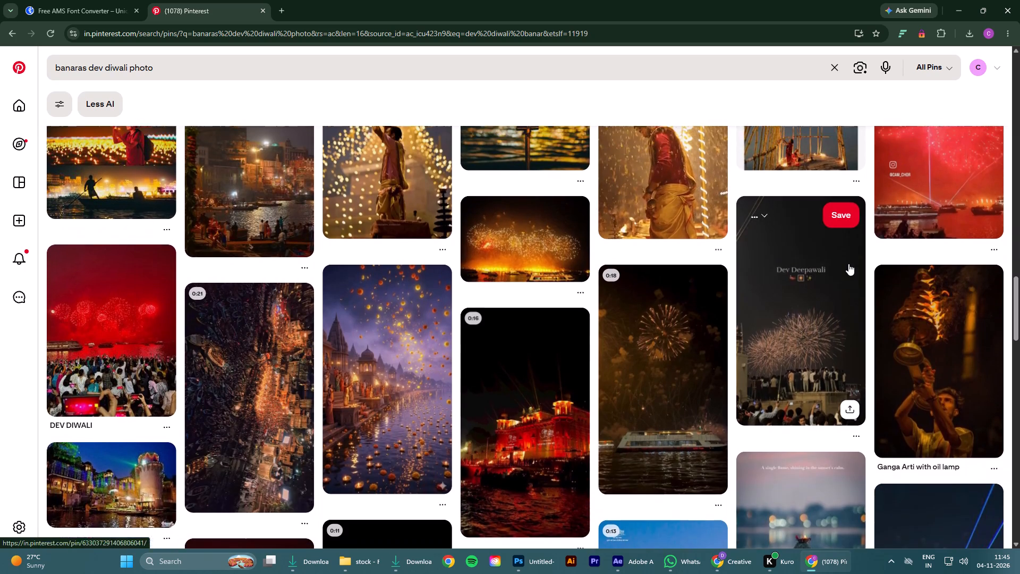
{"action": "scroll", "coordinate": [848, 264], "scroll_direction": "down", "scroll_amount": 3}
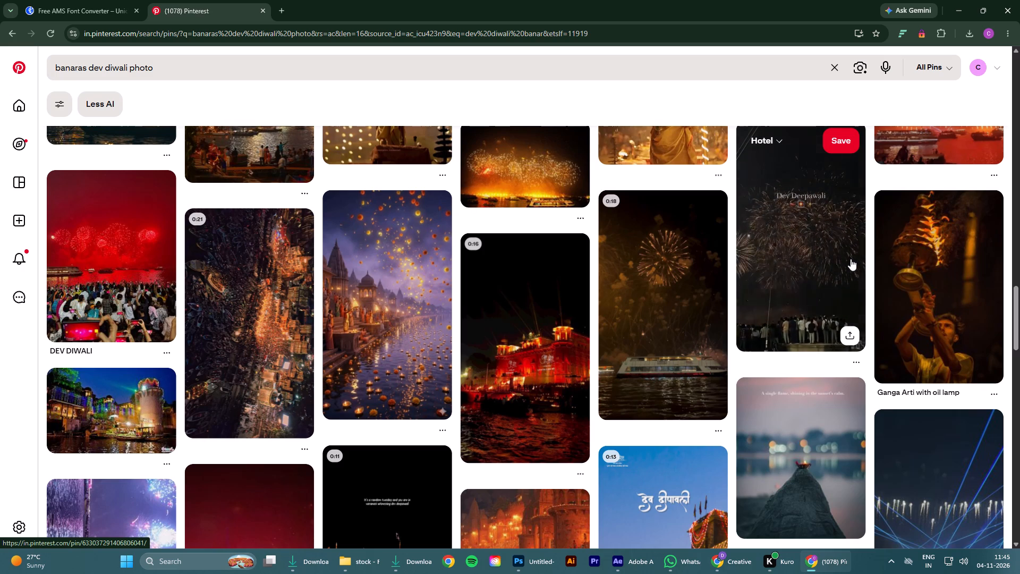
{"action": "scroll", "coordinate": [851, 259], "scroll_direction": "down", "scroll_amount": 3}
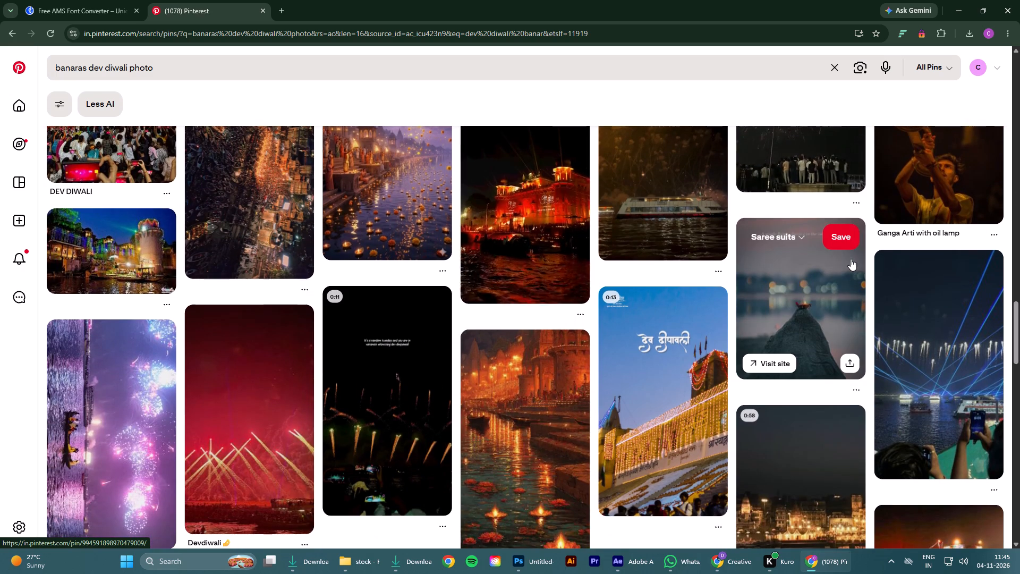
{"action": "scroll", "coordinate": [851, 259], "scroll_direction": "down", "scroll_amount": 4}
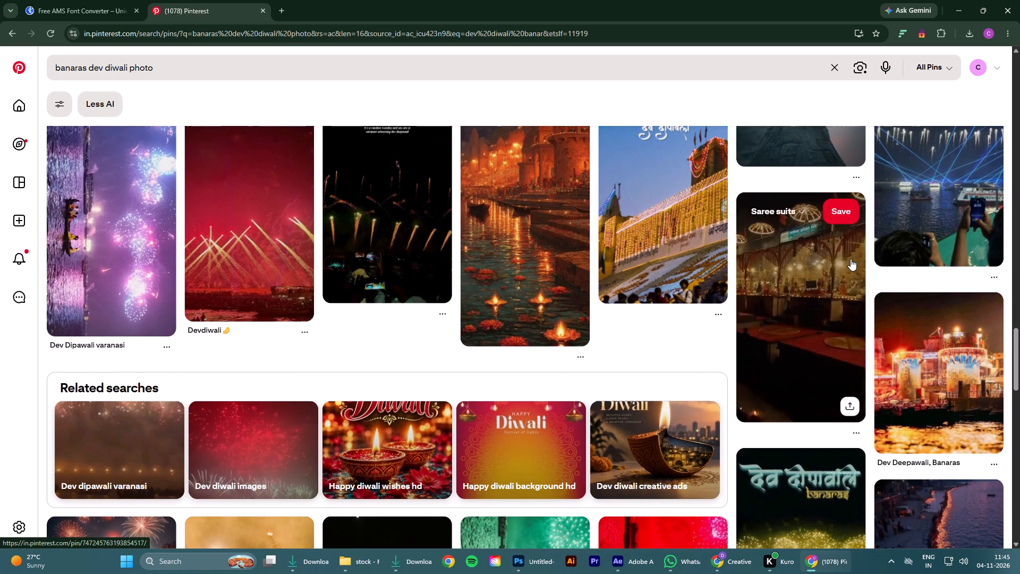
{"action": "scroll", "coordinate": [851, 259], "scroll_direction": "down", "scroll_amount": 1}
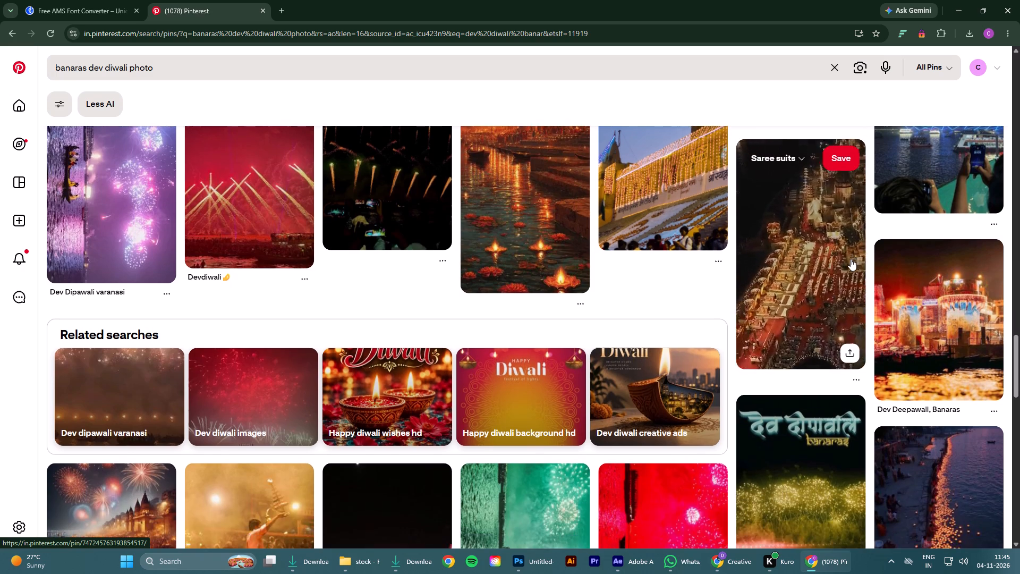
{"action": "scroll", "coordinate": [851, 259], "scroll_direction": "up", "scroll_amount": 1}
{"action": "scroll", "coordinate": [851, 259], "scroll_direction": "down", "scroll_amount": 3}
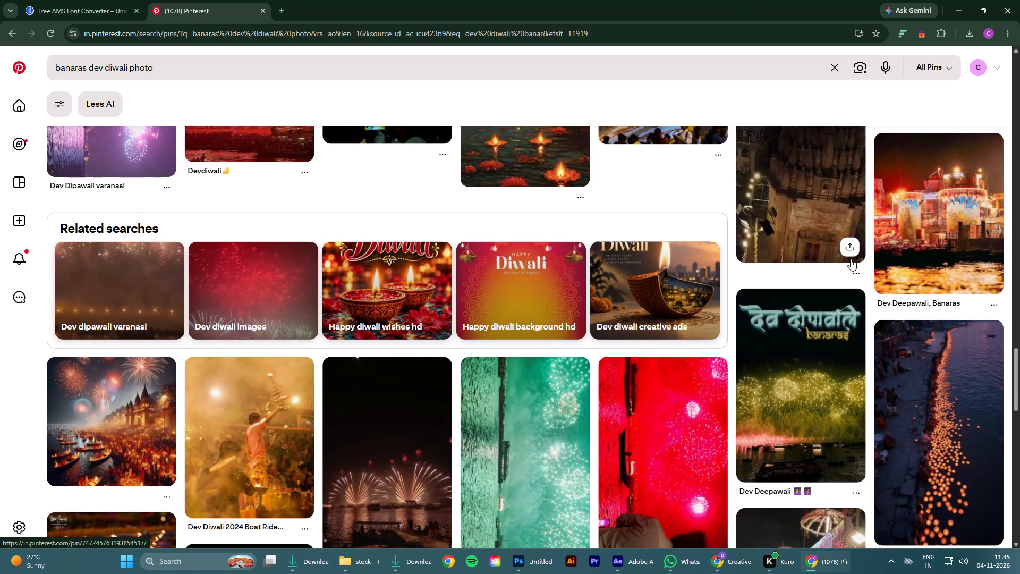
{"action": "scroll", "coordinate": [851, 259], "scroll_direction": "down", "scroll_amount": 3}
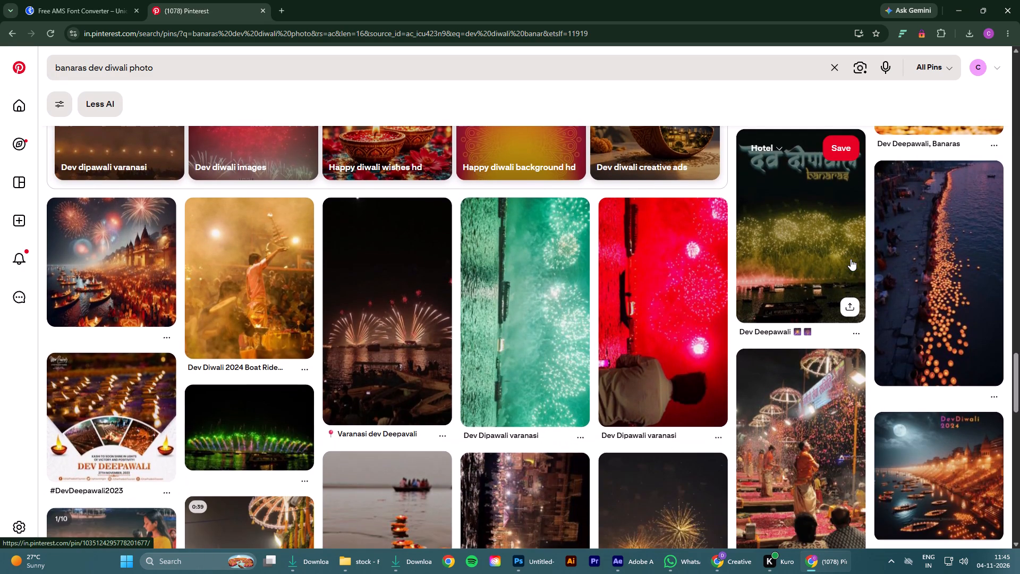
{"action": "scroll", "coordinate": [851, 259], "scroll_direction": "down", "scroll_amount": 2}
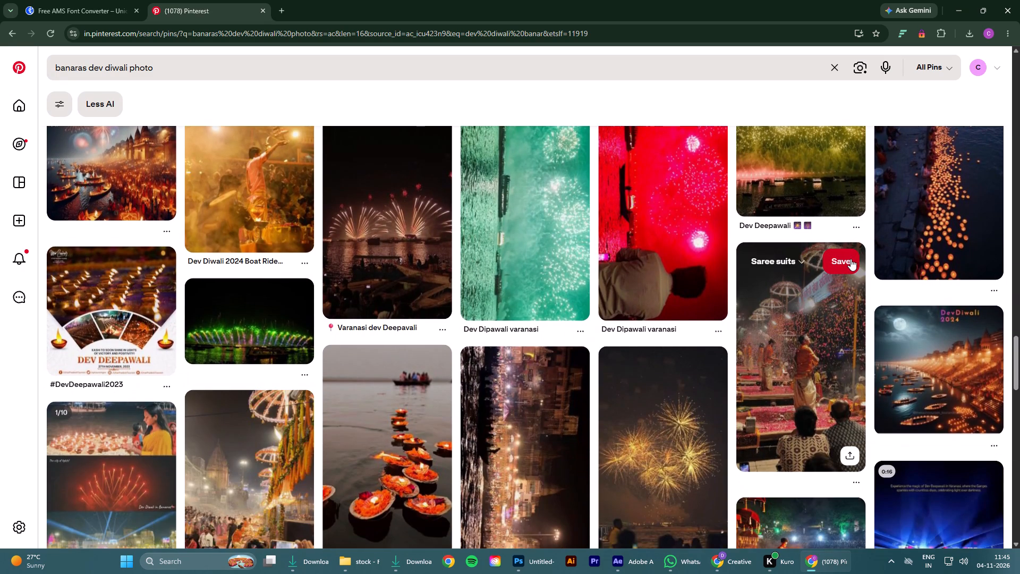
{"action": "scroll", "coordinate": [851, 259], "scroll_direction": "down", "scroll_amount": 3}
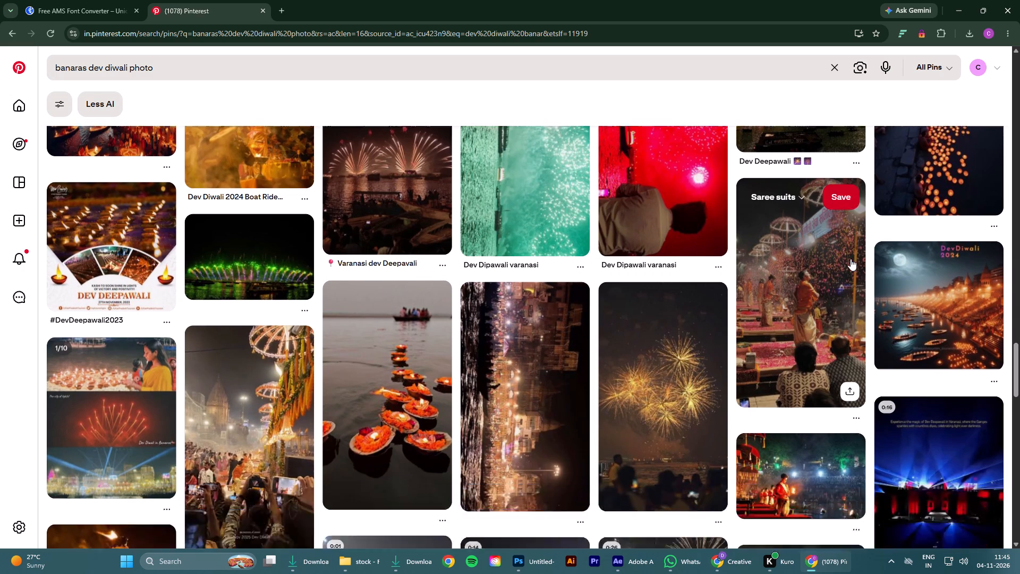
{"action": "scroll", "coordinate": [851, 259], "scroll_direction": "down", "scroll_amount": 5}
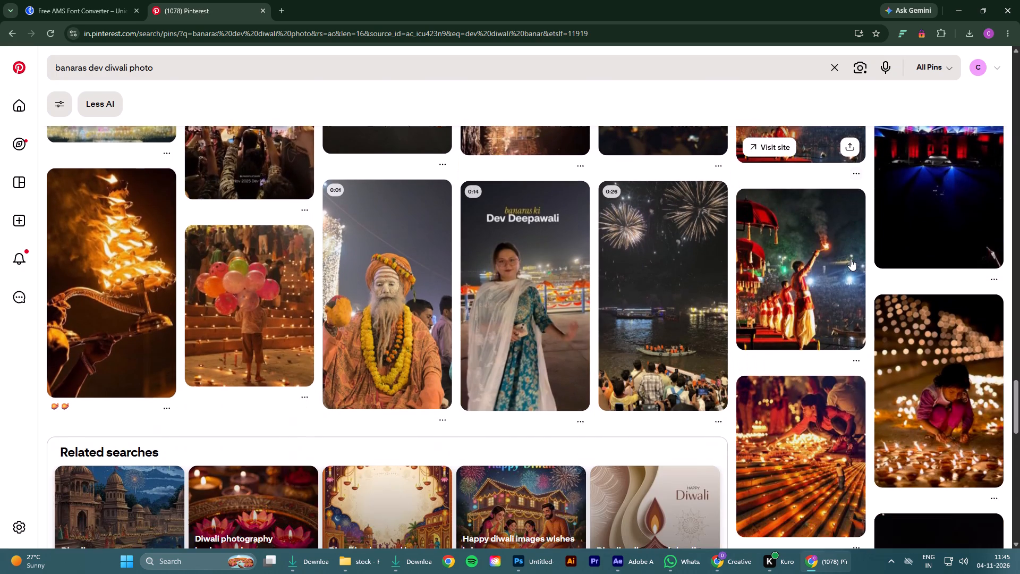
{"action": "scroll", "coordinate": [851, 259], "scroll_direction": "down", "scroll_amount": 4}
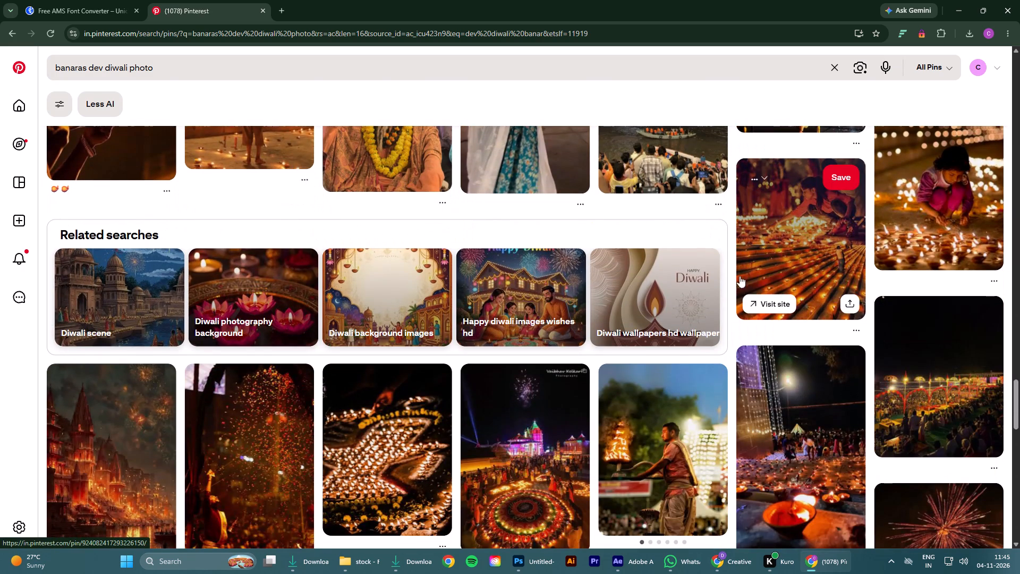
Search Google in a new tab for "dev diwali chet singh ghat varanasi" and show the image results.
{"action": "left_click", "coordinate": [280, 11]}
{"action": "left_click", "coordinate": [407, 232]}
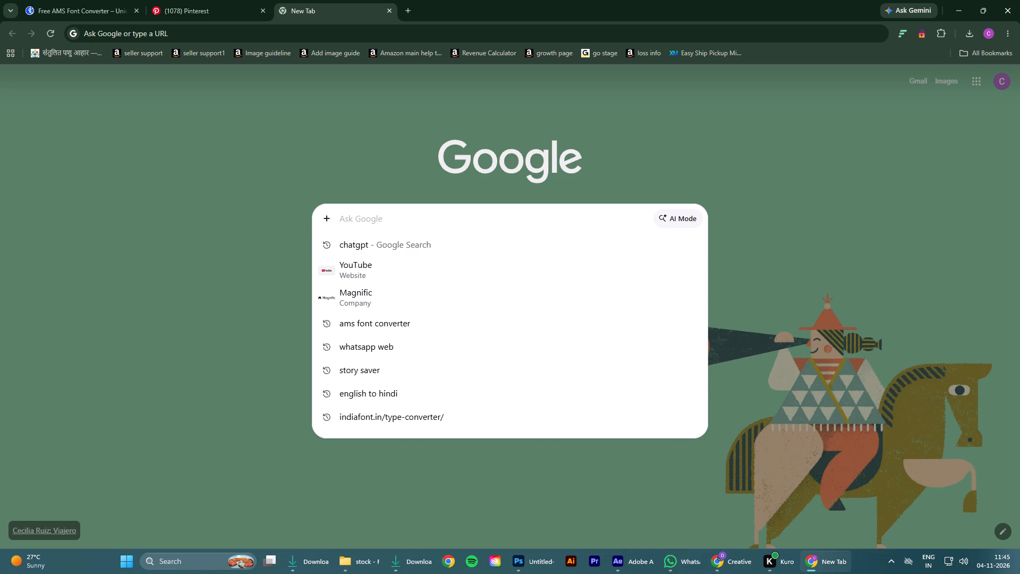
{"action": "left_click", "coordinate": [368, 223]}
{"action": "type", "text": "dev"}
{"action": "key", "text": "space"}
{"action": "key", "text": "d"}
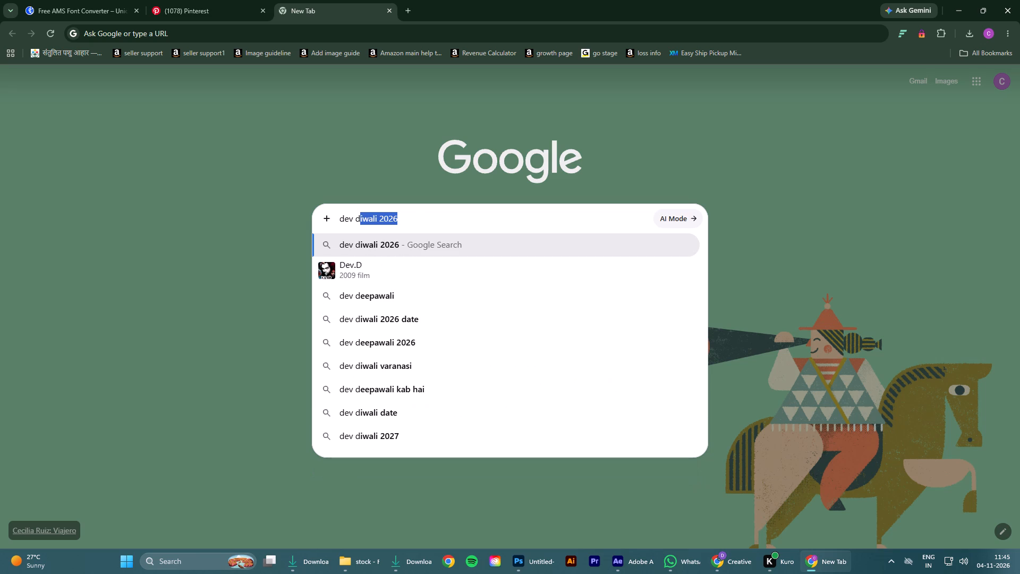
{"action": "key", "text": "i"}
{"action": "key", "text": "BackSpace"}
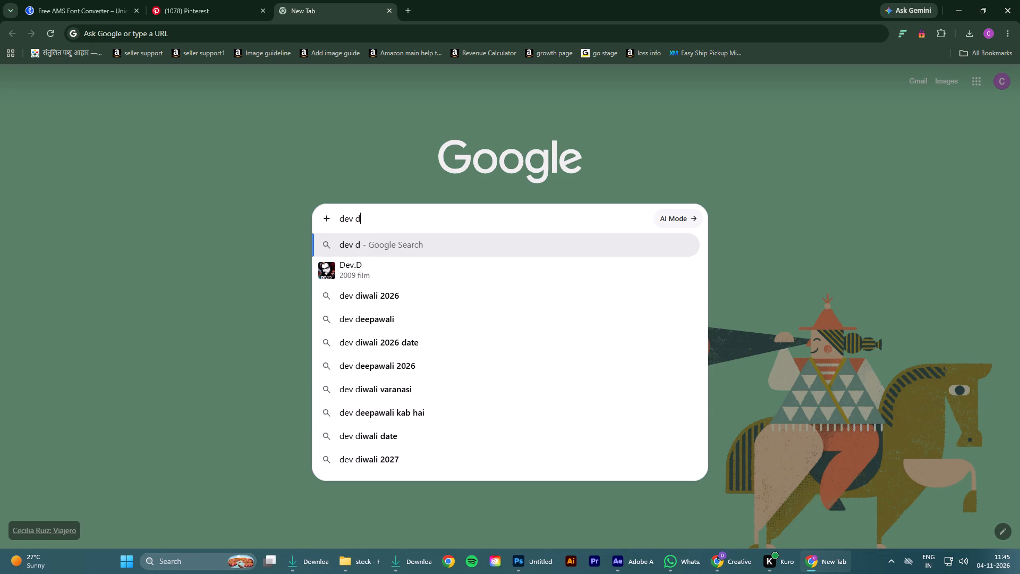
{"action": "type", "text": "iw"}
{"action": "key", "text": "a"}
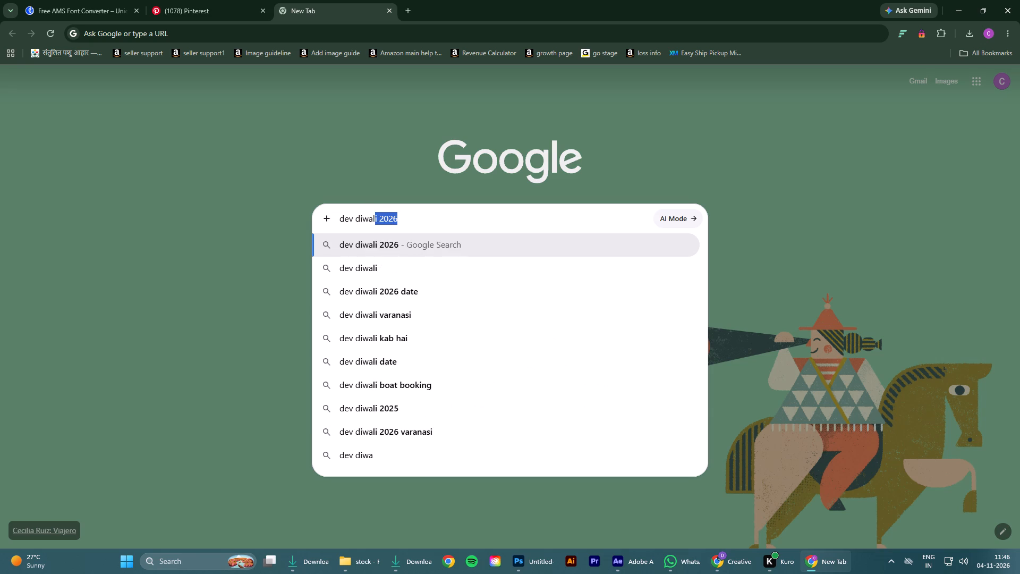
{"action": "key", "text": "l"}
{"action": "type", "text": "iu"}
{"action": "key", "text": "space"}
{"action": "key", "text": "BackSpace"}
{"action": "key", "text": "BackSpace"}
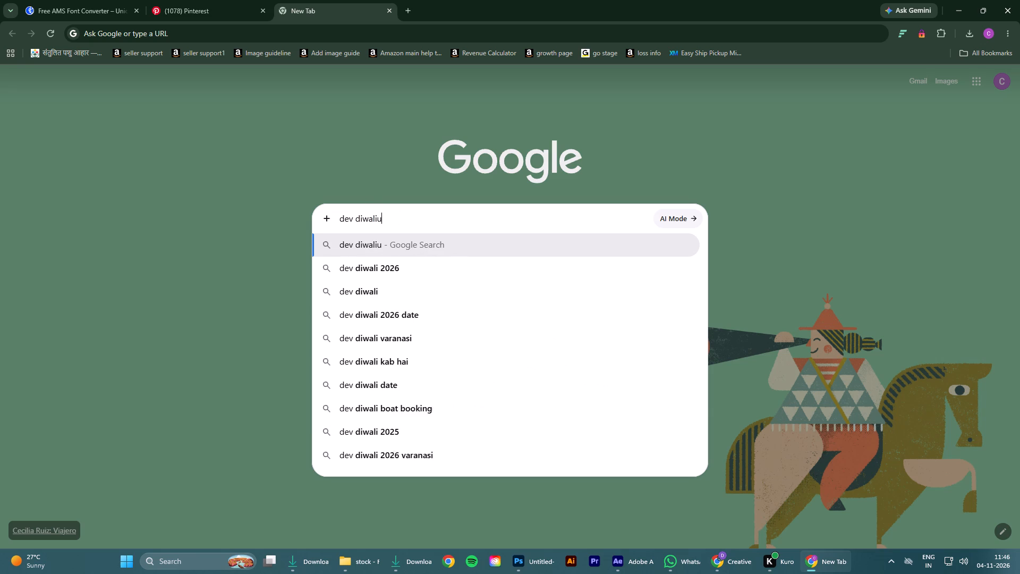
{"action": "key", "text": "space"}
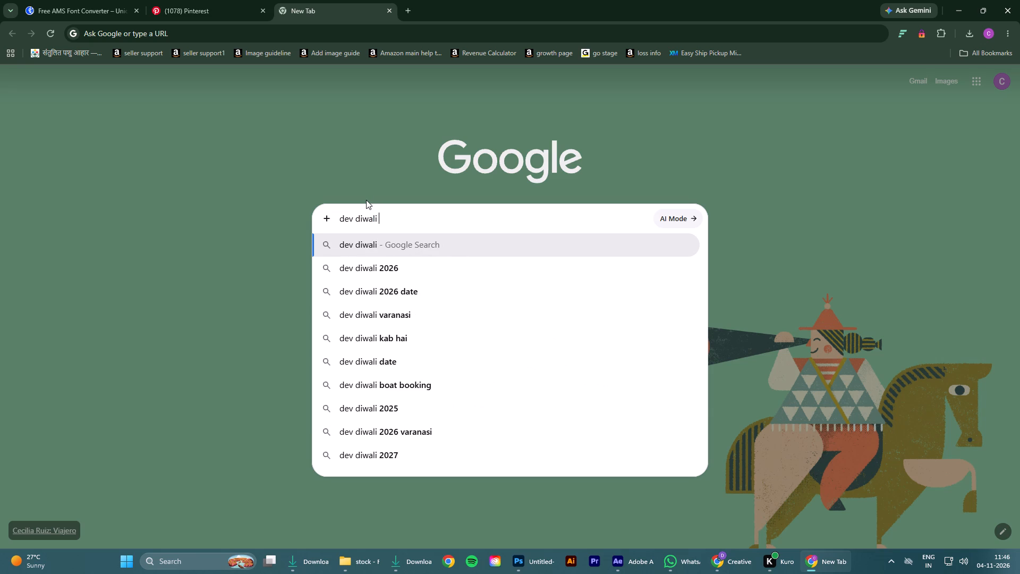
{"action": "type", "text": "chet"}
{"action": "key", "text": "space"}
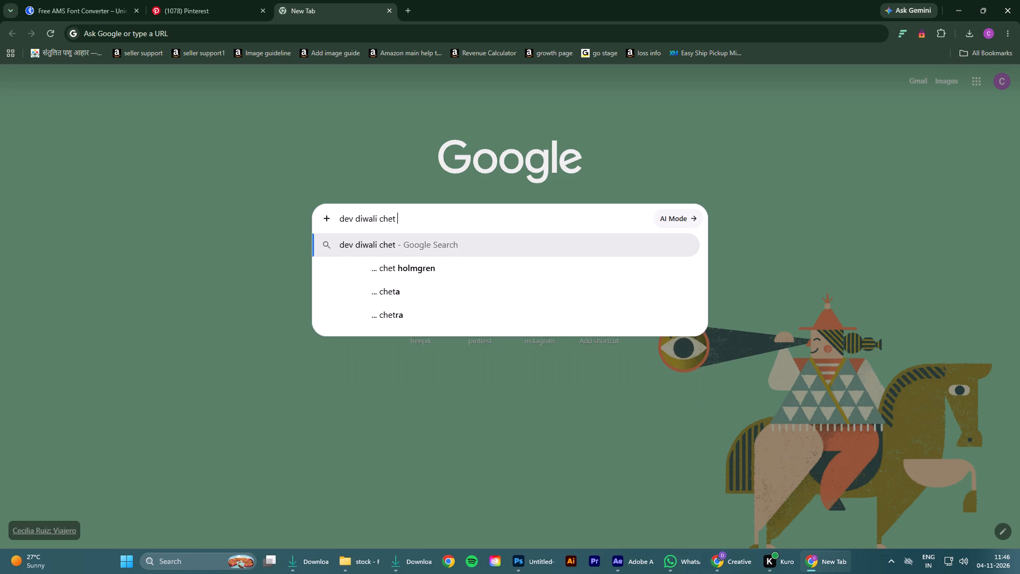
{"action": "key", "text": "s"}
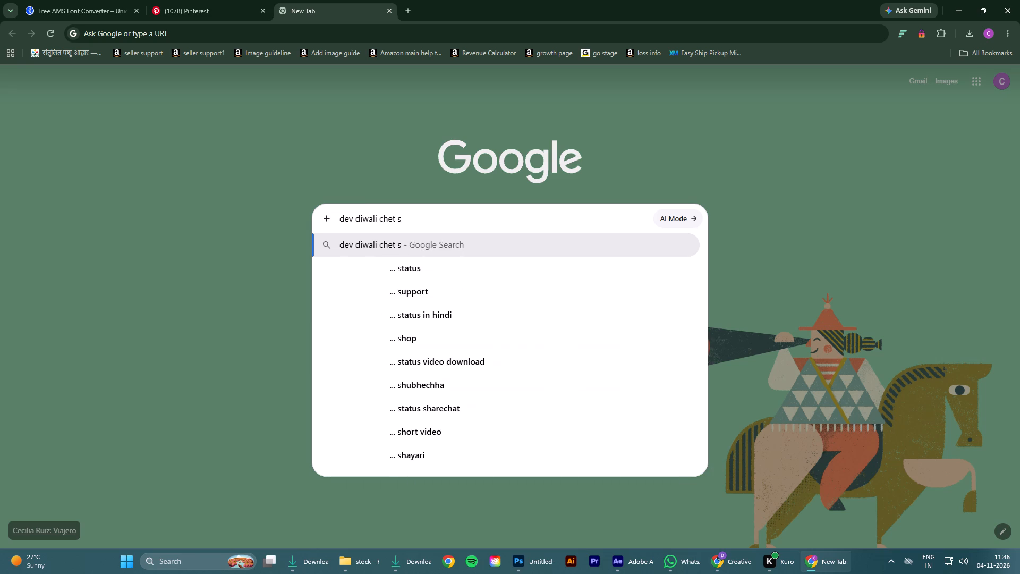
{"action": "type", "text": "in"}
{"action": "type", "text": "gh ghat"}
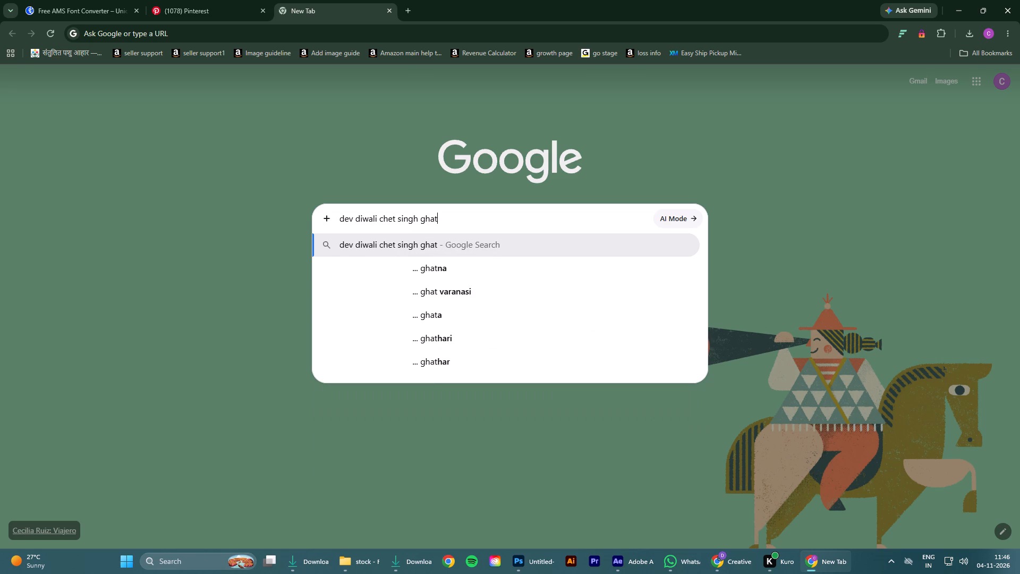
{"action": "left_click", "coordinate": [444, 298]}
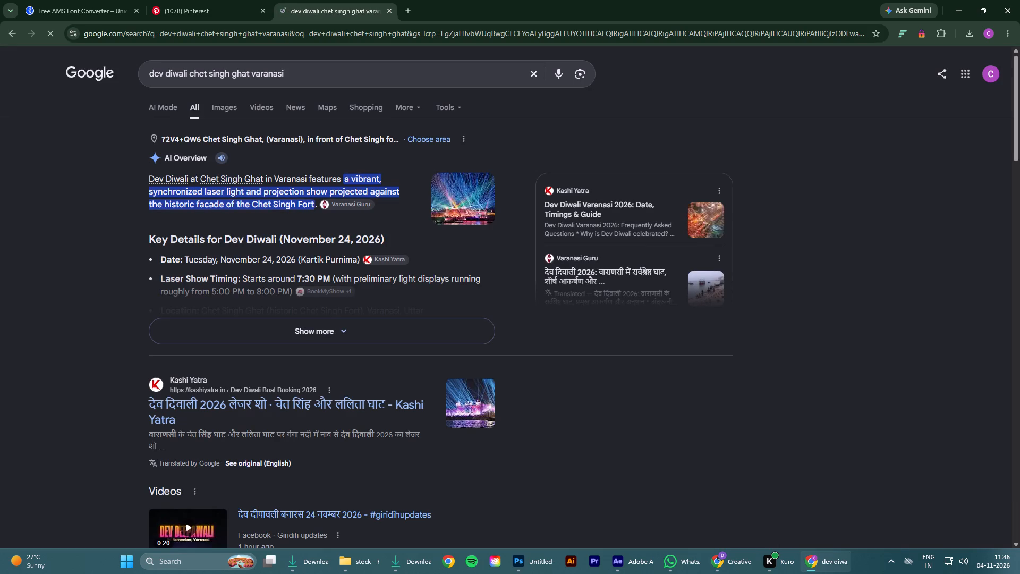
{"action": "left_click", "coordinate": [228, 107]}
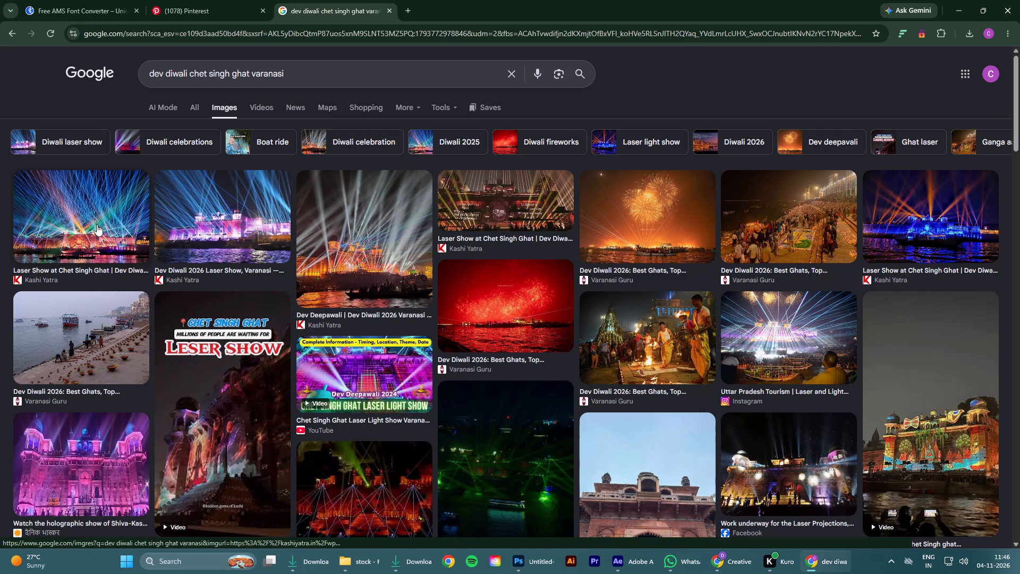
Browse the Chet Singh Ghat image results for reference photos of the Dev Diwali laser show and illuminated fort.
{"action": "scroll", "coordinate": [239, 323], "scroll_direction": "up", "scroll_amount": 1}
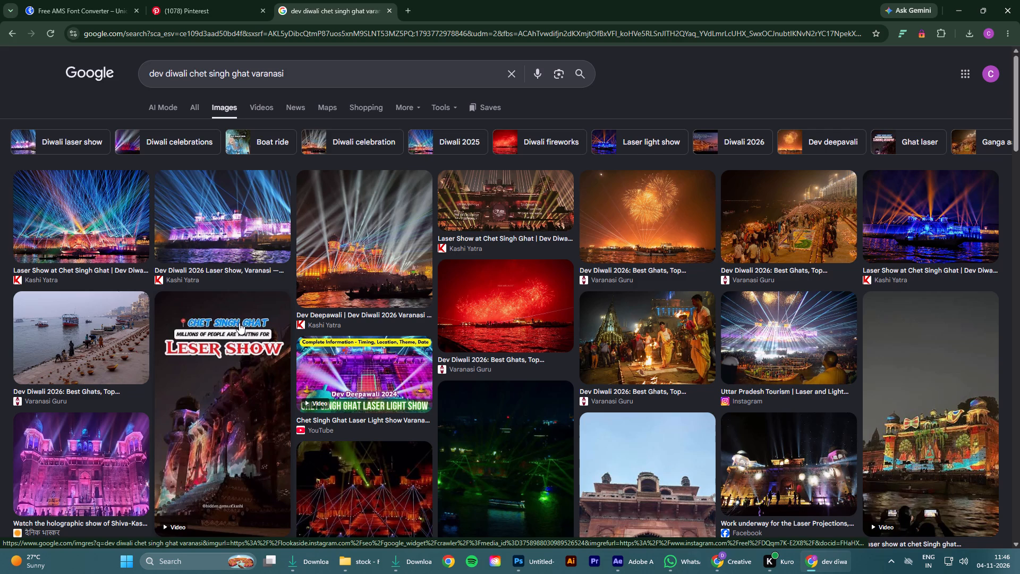
{"action": "scroll", "coordinate": [239, 323], "scroll_direction": "up", "scroll_amount": 4}
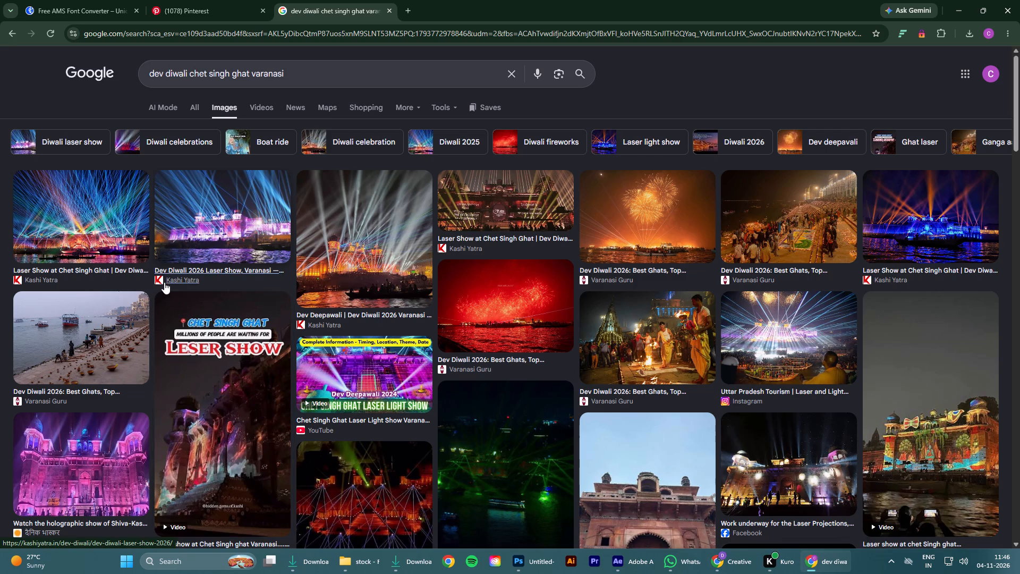
{"action": "scroll", "coordinate": [396, 358], "scroll_direction": "down", "scroll_amount": 5}
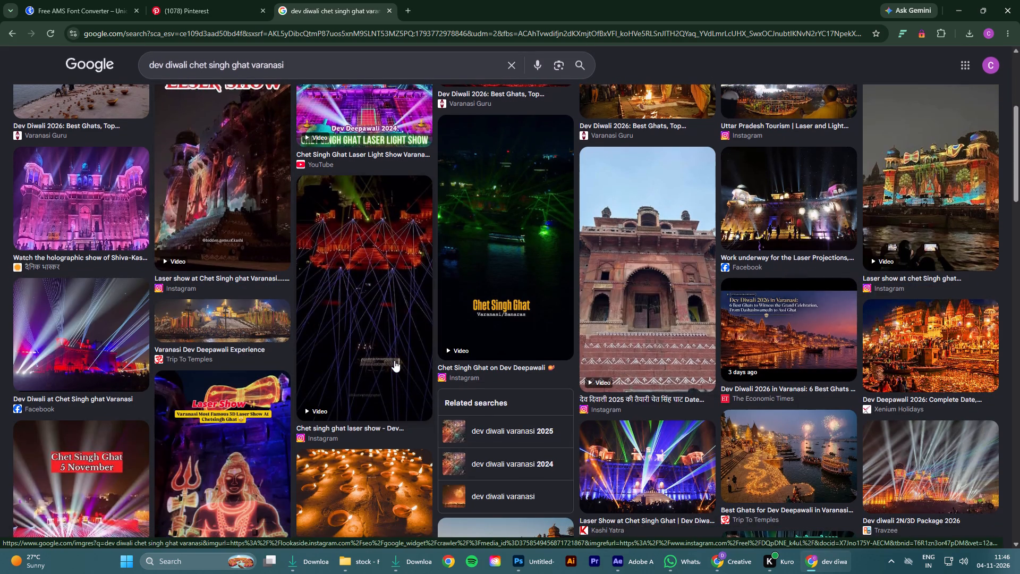
{"action": "scroll", "coordinate": [394, 360], "scroll_direction": "up", "scroll_amount": 11}
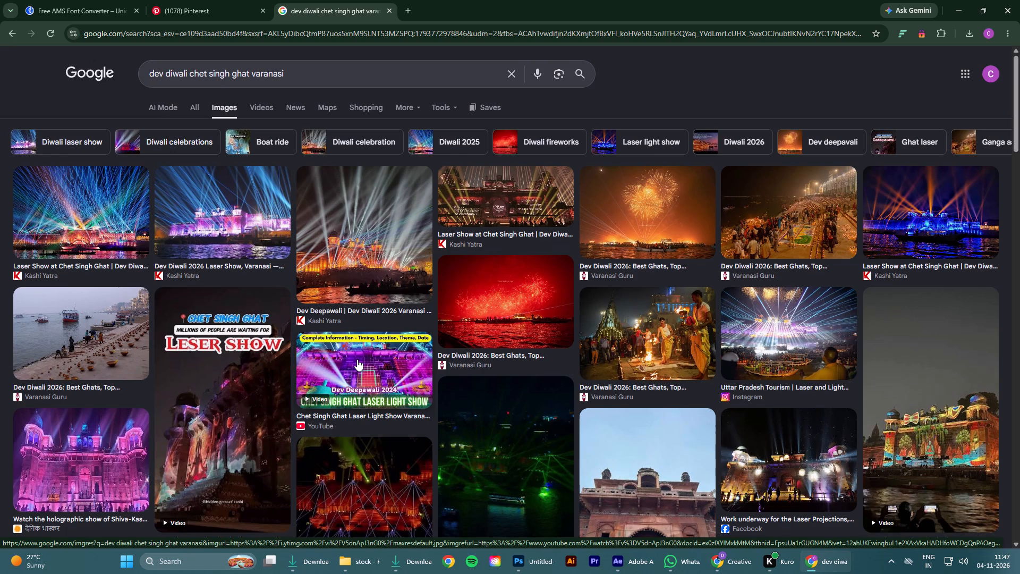
{"action": "scroll", "coordinate": [357, 359], "scroll_direction": "up", "scroll_amount": 2}
{"action": "scroll", "coordinate": [296, 372], "scroll_direction": "up", "scroll_amount": 1}
{"action": "scroll", "coordinate": [240, 383], "scroll_direction": "down", "scroll_amount": 5}
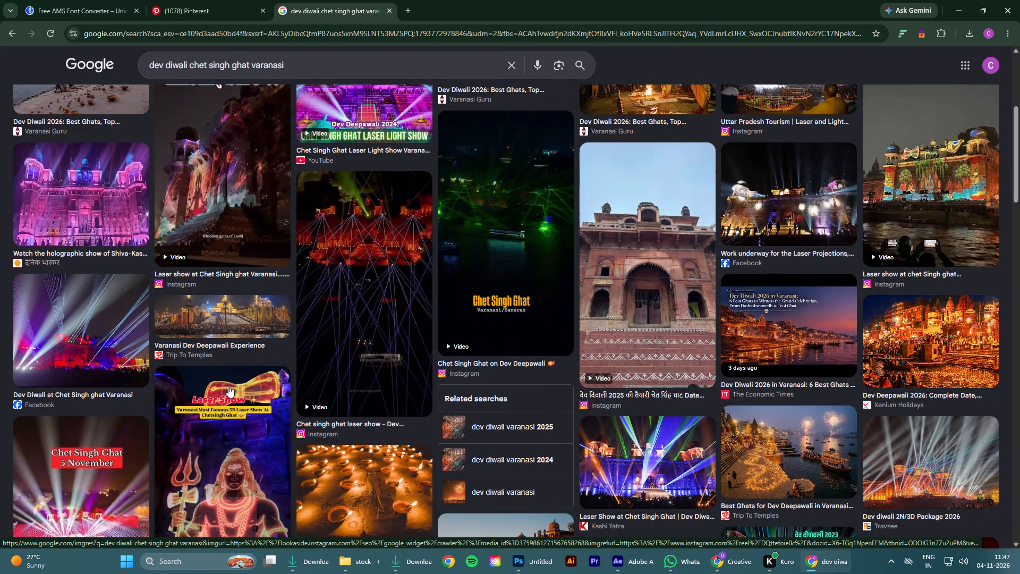
{"action": "scroll", "coordinate": [228, 386], "scroll_direction": "down", "scroll_amount": 2}
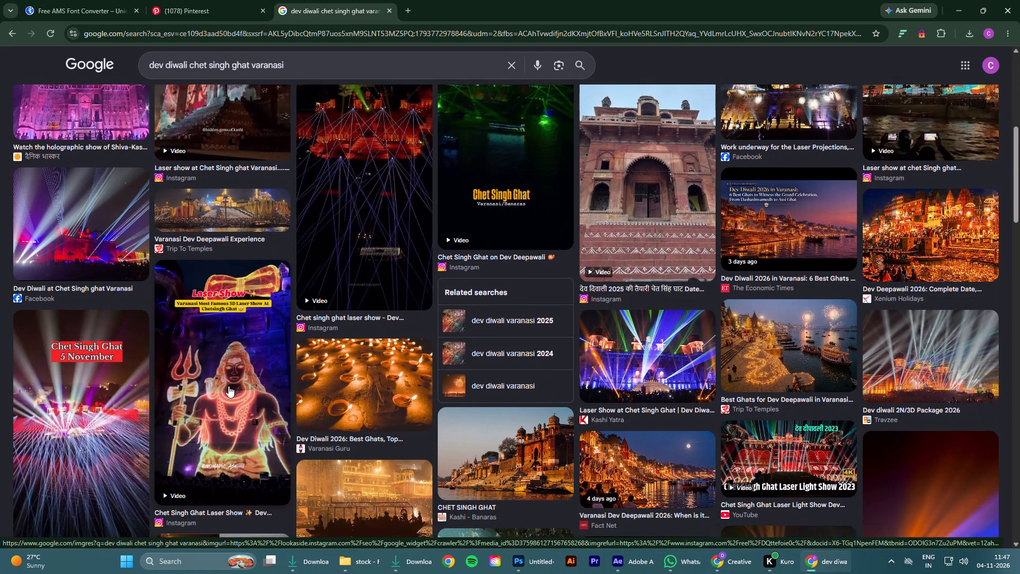
{"action": "scroll", "coordinate": [228, 386], "scroll_direction": "up", "scroll_amount": 12}
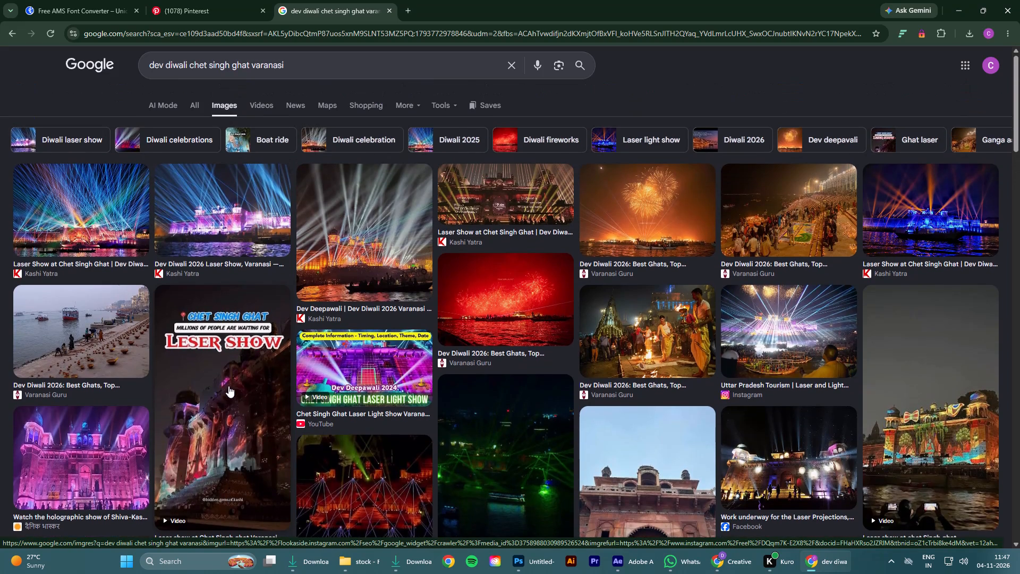
{"action": "scroll", "coordinate": [228, 386], "scroll_direction": "up", "scroll_amount": 17}
Preview the Kashi Yatra image "Laser Show at Chet Singh Ghat | Dev Diwali Laser Show" and examine its related images.
{"action": "left_click", "coordinate": [123, 217]}
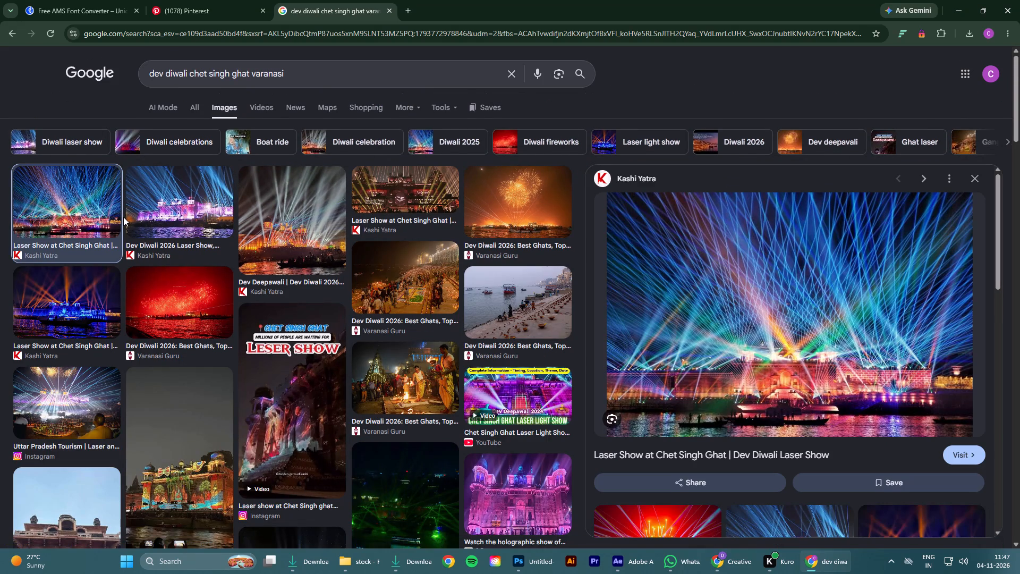
{"action": "scroll", "coordinate": [867, 322], "scroll_direction": "down", "scroll_amount": 2}
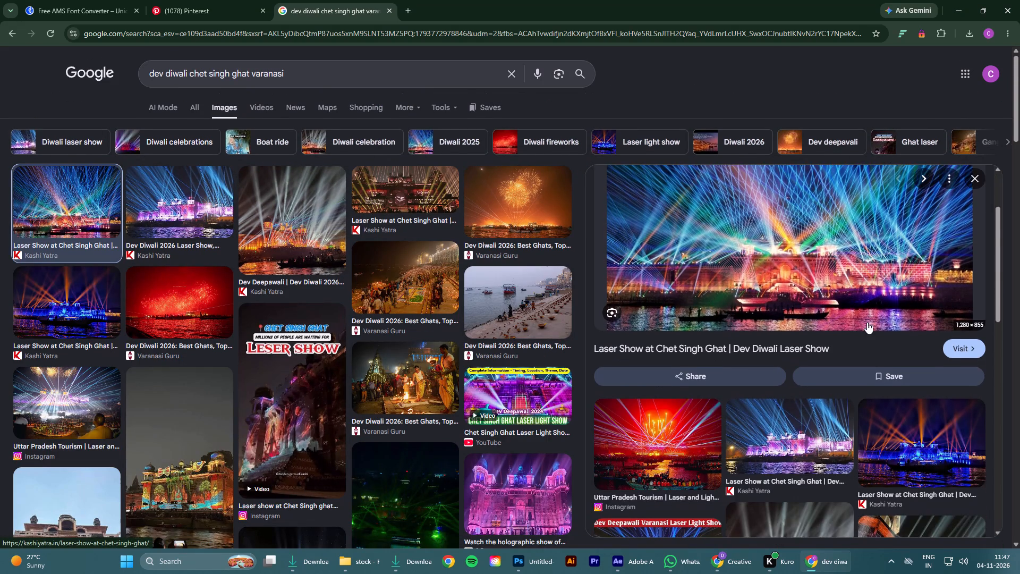
{"action": "scroll", "coordinate": [867, 322], "scroll_direction": "down", "scroll_amount": 4}
{"action": "scroll", "coordinate": [867, 322], "scroll_direction": "up", "scroll_amount": 10}
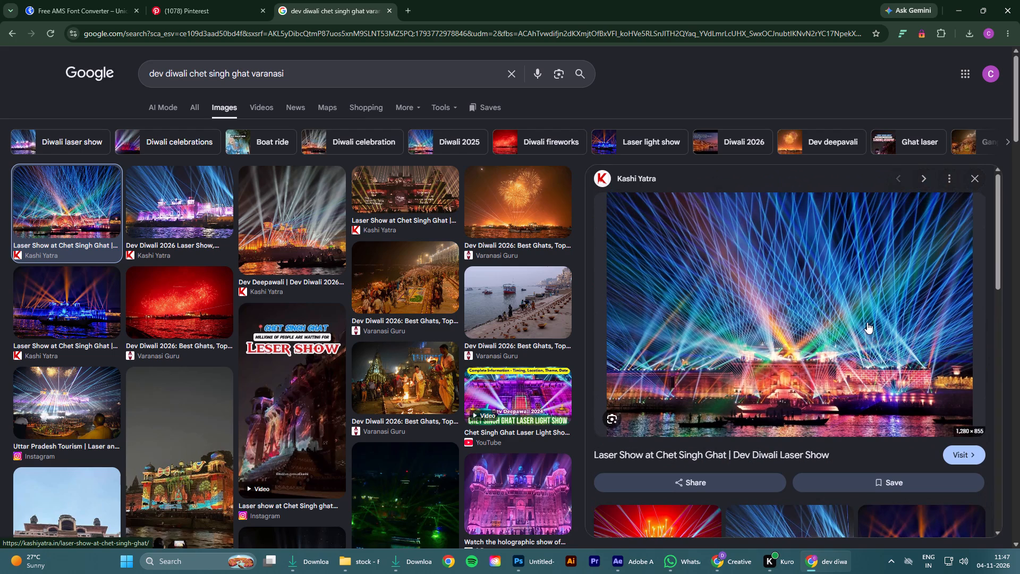
{"action": "scroll", "coordinate": [867, 322], "scroll_direction": "up", "scroll_amount": 3}
{"action": "scroll", "coordinate": [853, 327], "scroll_direction": "down", "scroll_amount": 5}
{"action": "scroll", "coordinate": [845, 331], "scroll_direction": "up", "scroll_amount": 5}
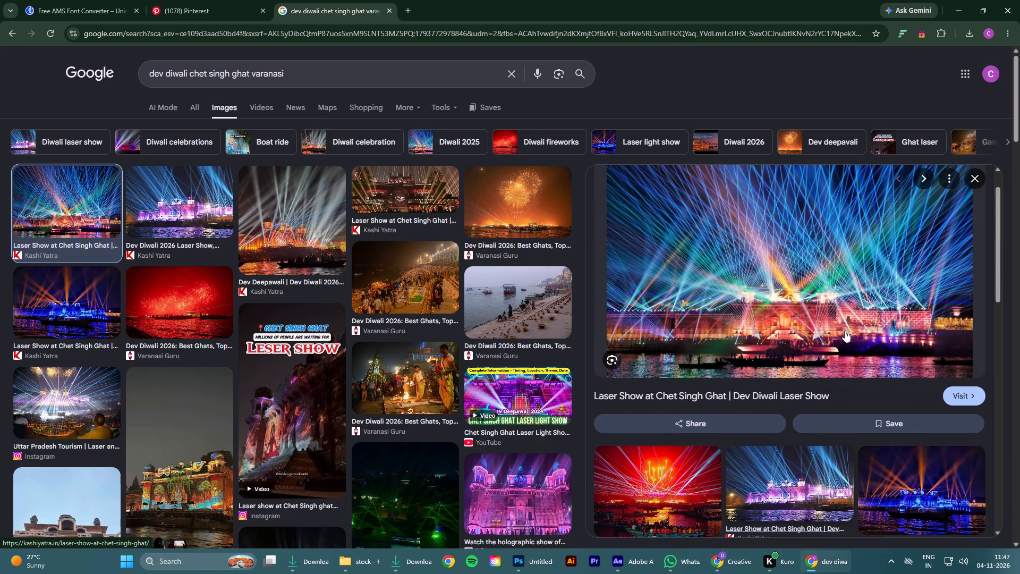
{"action": "scroll", "coordinate": [845, 331], "scroll_direction": "up", "scroll_amount": 4}
{"action": "scroll", "coordinate": [845, 331], "scroll_direction": "down", "scroll_amount": 6}
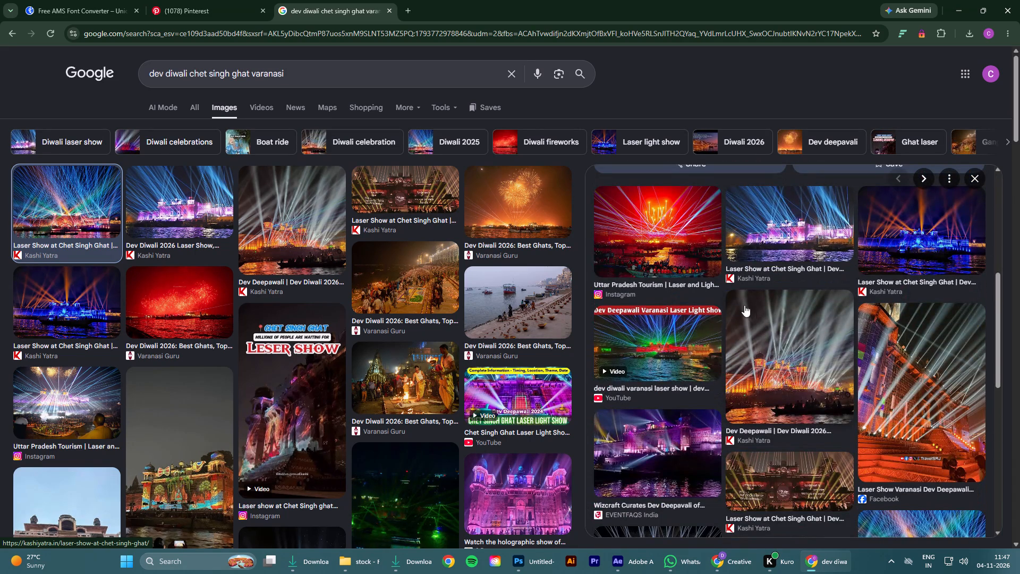
{"action": "scroll", "coordinate": [744, 305], "scroll_direction": "up", "scroll_amount": 7}
Preview the next two Kashi Yatra laser show images and open the source page of the Dev Deepawali one.
{"action": "left_click", "coordinate": [202, 216]}
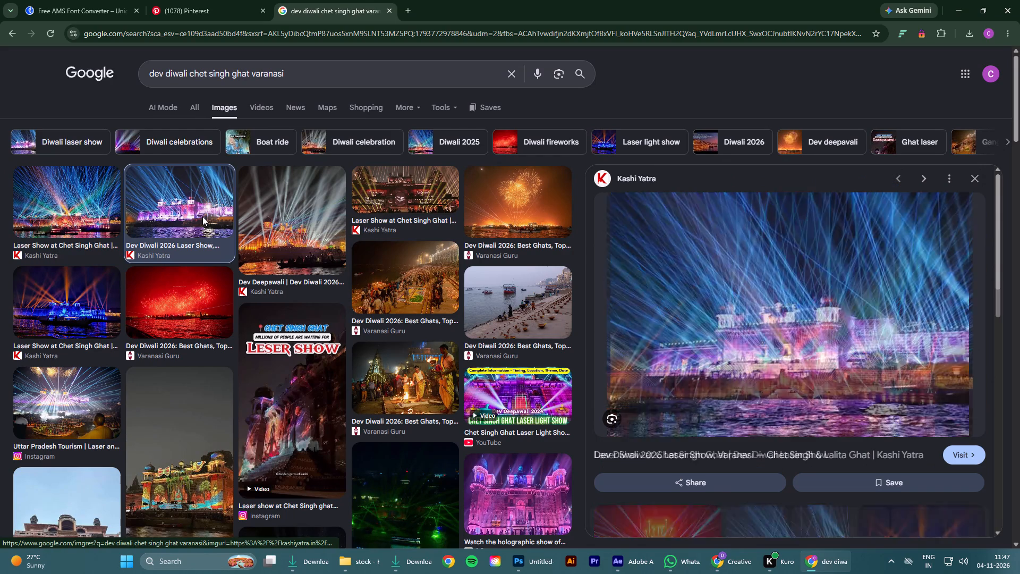
{"action": "left_click", "coordinate": [327, 222]}
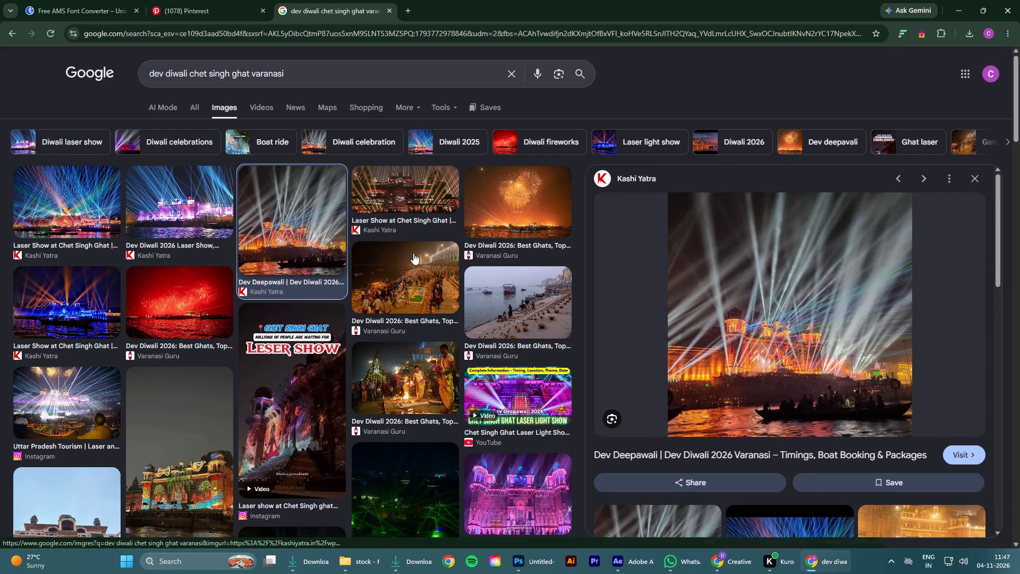
{"action": "left_click", "coordinate": [819, 336]}
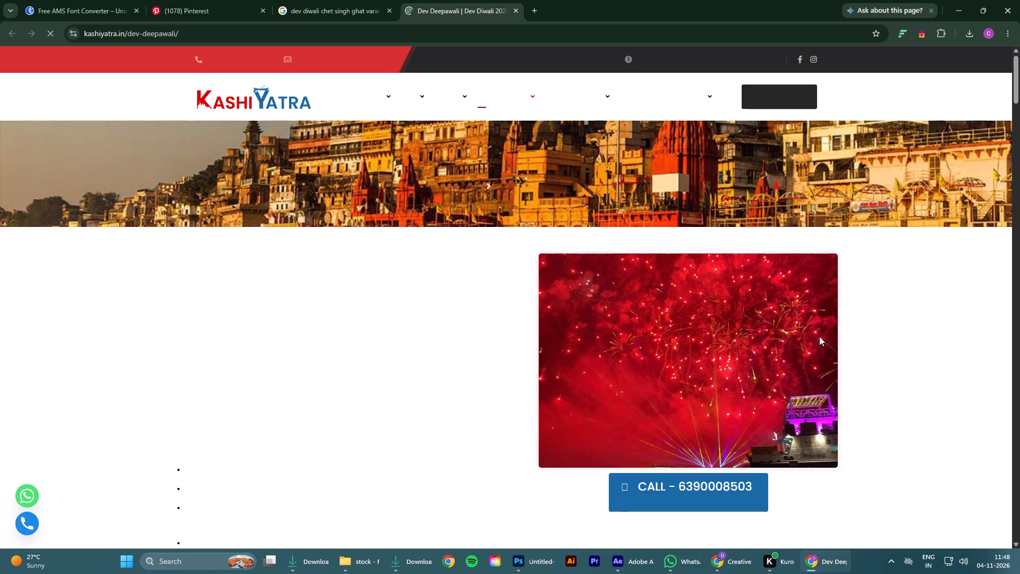
Look over the Kashi Yatra Dev Deepawali page and open its Laser Show at Chet Singh Ghat page.
{"action": "scroll", "coordinate": [641, 361], "scroll_direction": "down", "scroll_amount": 12}
{"action": "scroll", "coordinate": [644, 359], "scroll_direction": "up", "scroll_amount": 3}
{"action": "left_click", "coordinate": [334, 260]}
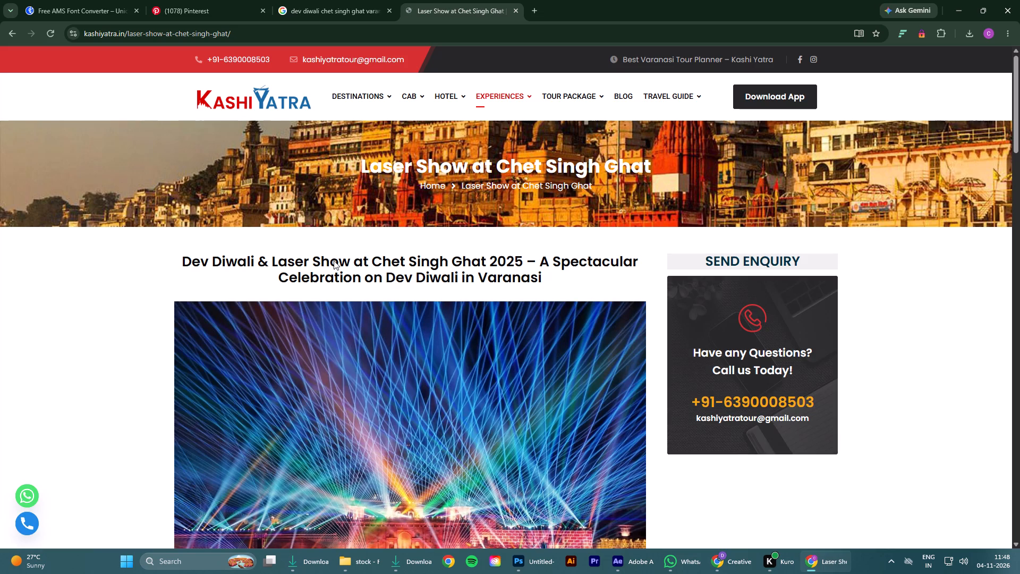
Look through the Laser Show at Chet Singh Ghat page and its photo gallery for usable reference images.
{"action": "scroll", "coordinate": [475, 348], "scroll_direction": "down", "scroll_amount": 11}
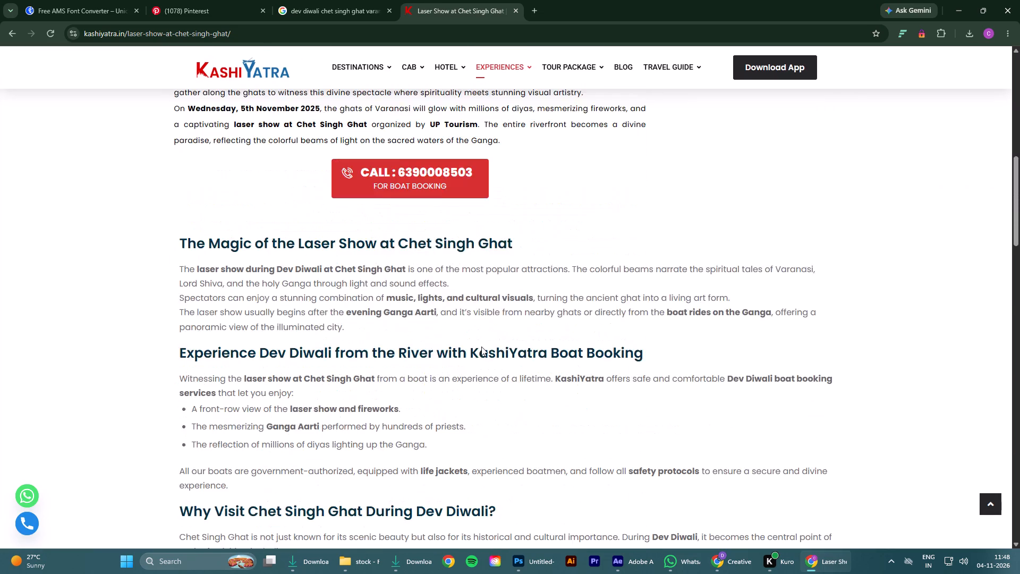
{"action": "scroll", "coordinate": [481, 347], "scroll_direction": "down", "scroll_amount": 13}
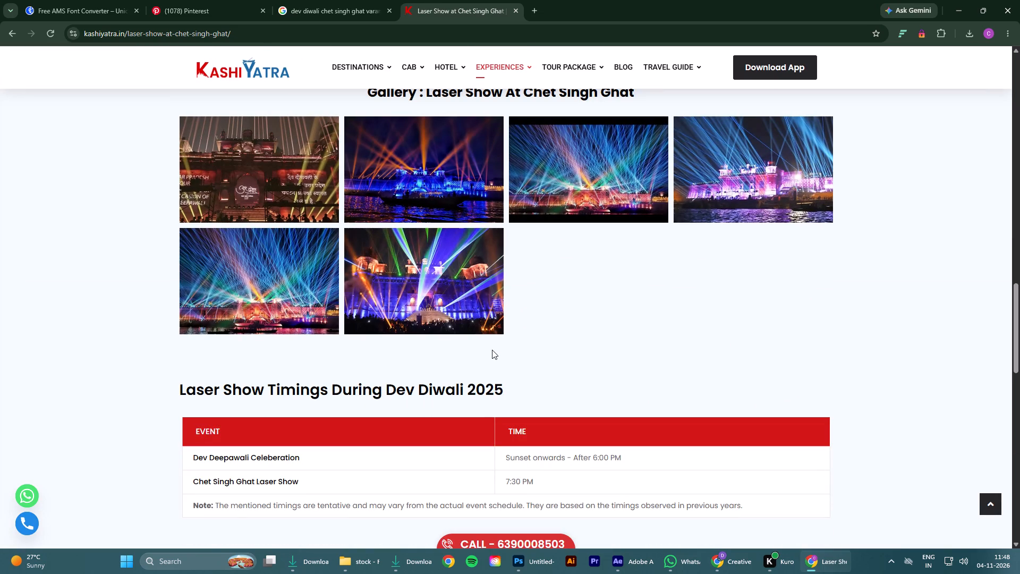
{"action": "scroll", "coordinate": [492, 350], "scroll_direction": "down", "scroll_amount": 11}
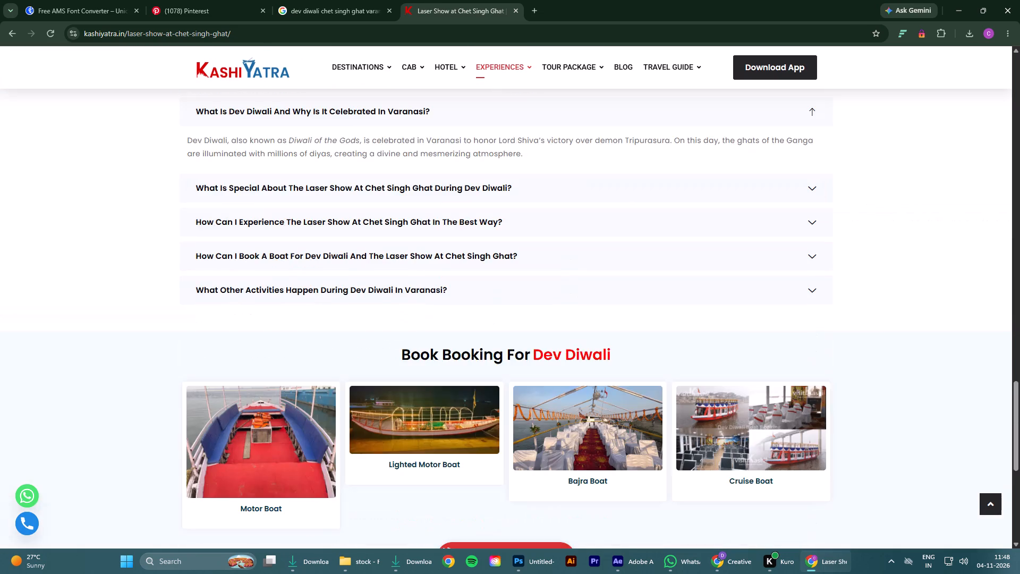
{"action": "scroll", "coordinate": [492, 349], "scroll_direction": "down", "scroll_amount": 7}
{"action": "scroll", "coordinate": [493, 349], "scroll_direction": "up", "scroll_amount": 7}
{"action": "scroll", "coordinate": [493, 349], "scroll_direction": "up", "scroll_amount": 20}
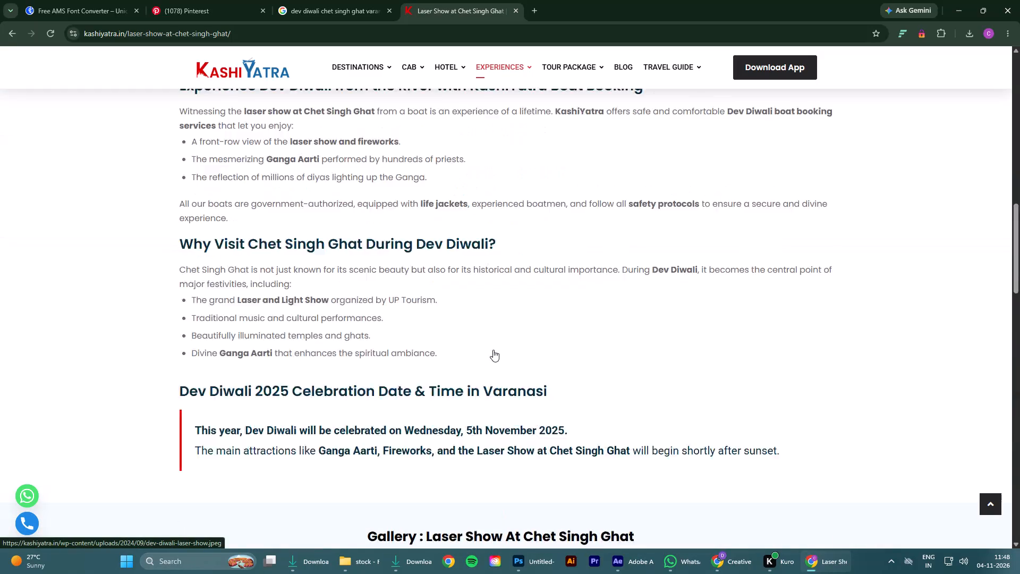
{"action": "scroll", "coordinate": [493, 350], "scroll_direction": "up", "scroll_amount": 20}
{"action": "scroll", "coordinate": [493, 350], "scroll_direction": "up", "scroll_amount": 2}
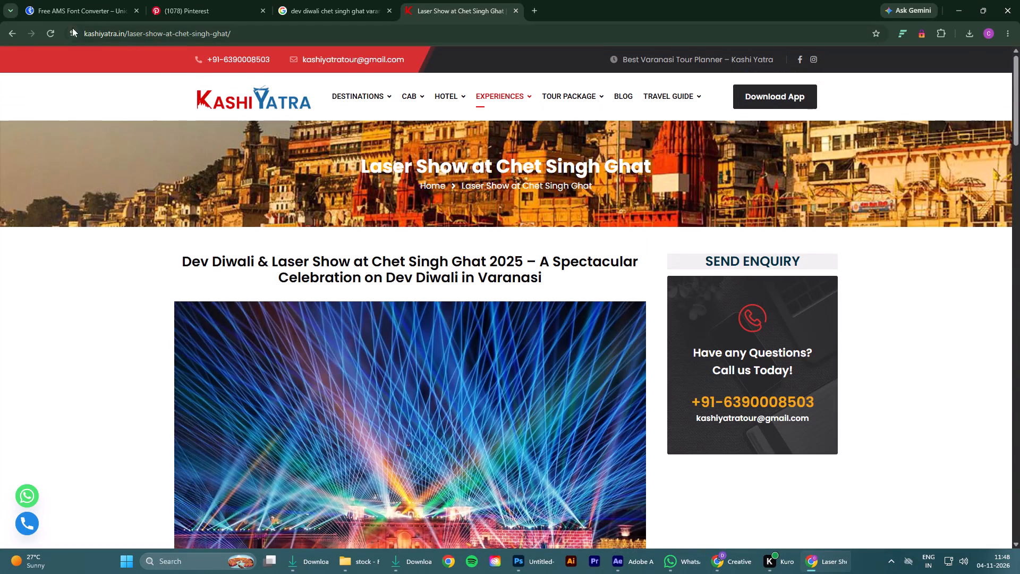
Return to the Kashi Yatra Dev Deepawali page, look over its top section and close the site to get back to the image results.
{"action": "left_click", "coordinate": [14, 36]}
{"action": "left_click", "coordinate": [14, 36]}
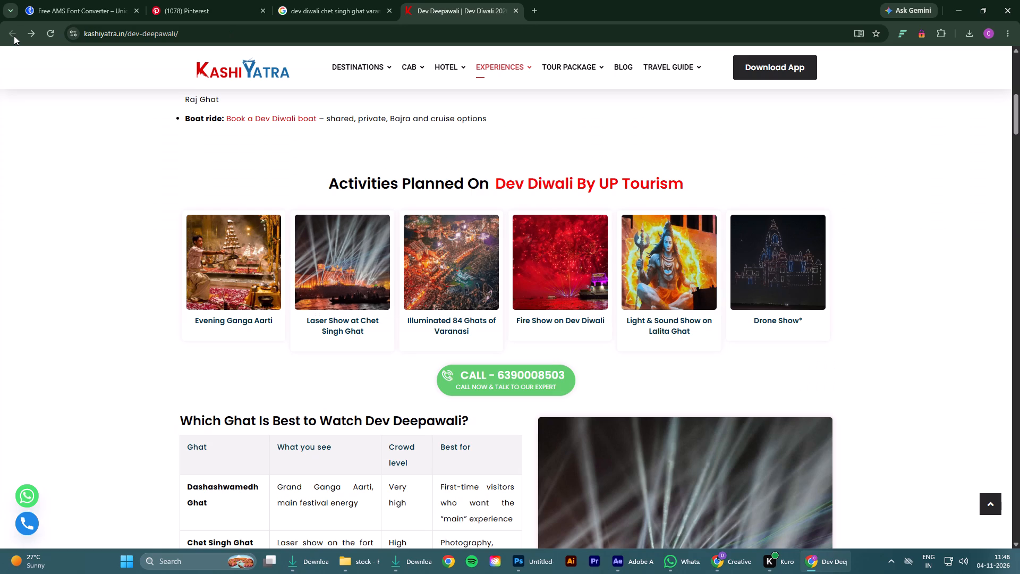
{"action": "left_click", "coordinate": [14, 36]}
{"action": "scroll", "coordinate": [328, 345], "scroll_direction": "up", "scroll_amount": 11}
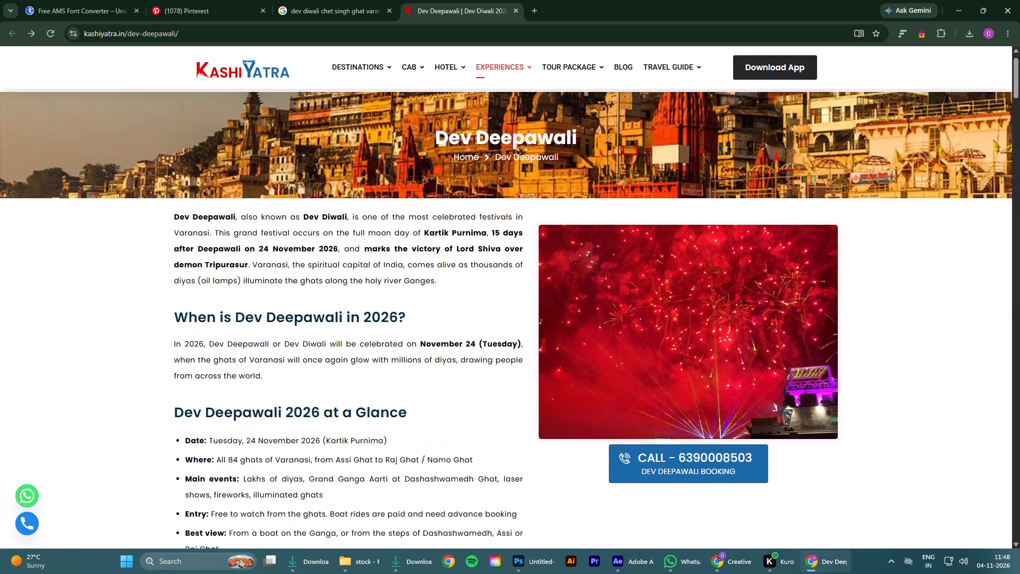
{"action": "scroll", "coordinate": [339, 366], "scroll_direction": "up", "scroll_amount": 10}
{"action": "left_click", "coordinate": [514, 11]}
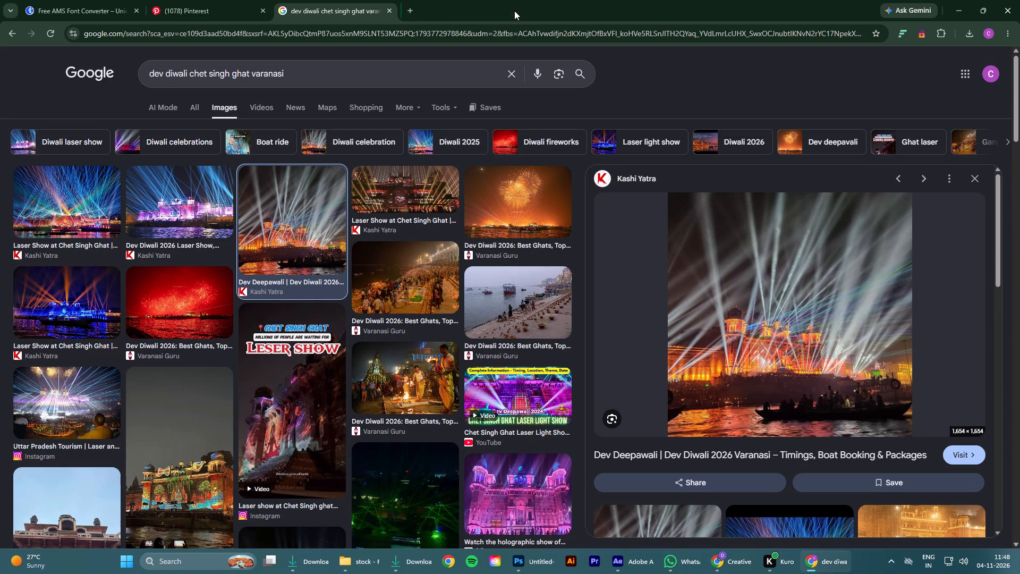
Save the previewed Kashi Yatra Dev Deepawali laser show image to the Downloads folder as dev-diwali-beautiful-laser-show-on-chet-singh-ghat.jpg.
{"action": "scroll", "coordinate": [853, 381], "scroll_direction": "up", "scroll_amount": 6}
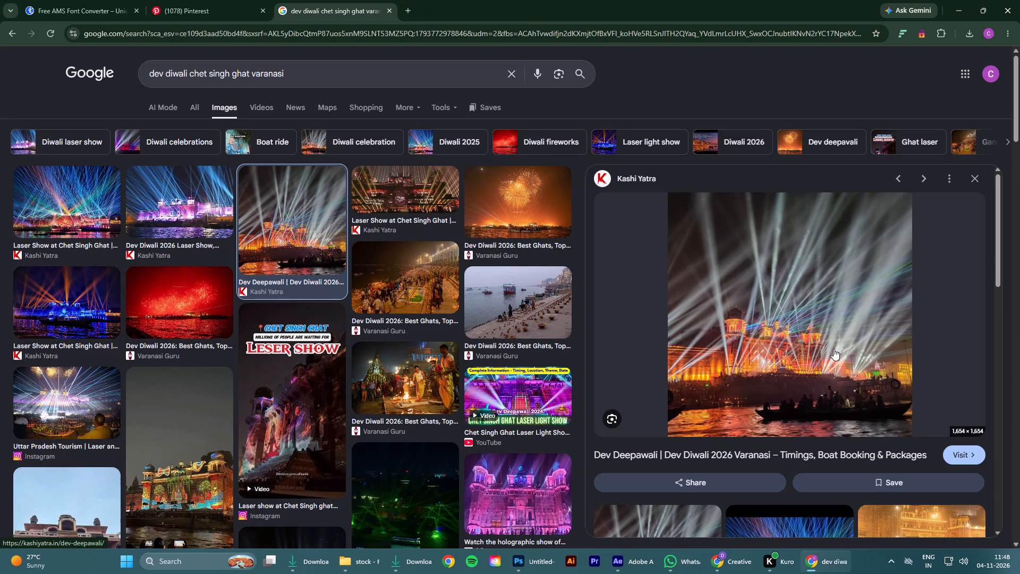
{"action": "right_click", "coordinate": [817, 305]}
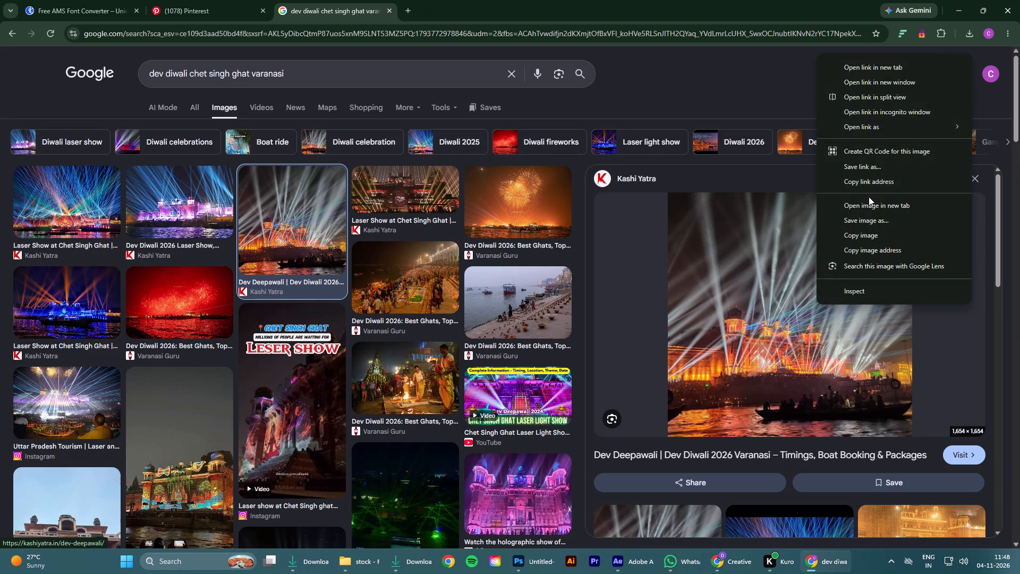
{"action": "left_click", "coordinate": [862, 221]}
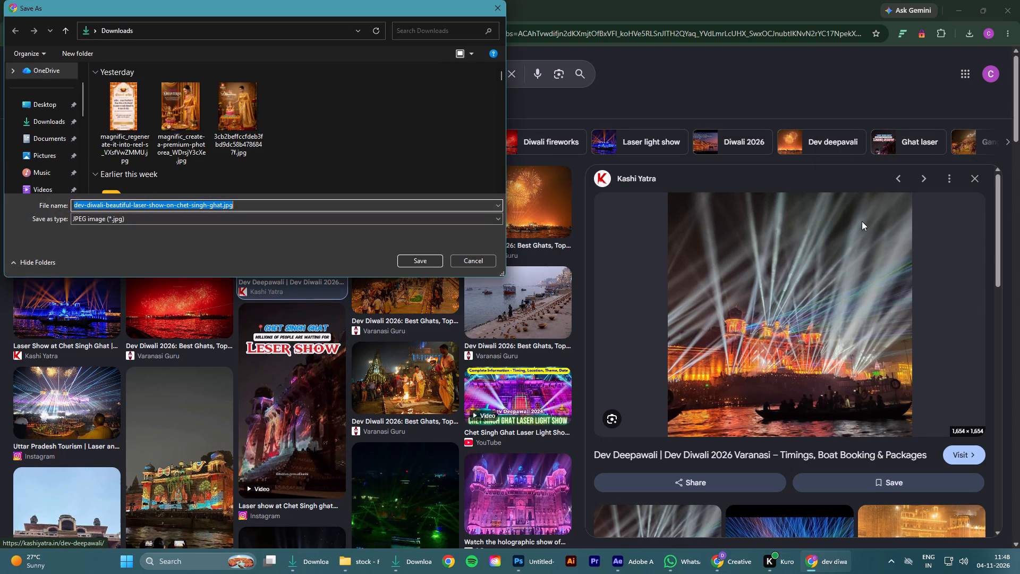
{"action": "left_click", "coordinate": [52, 123]}
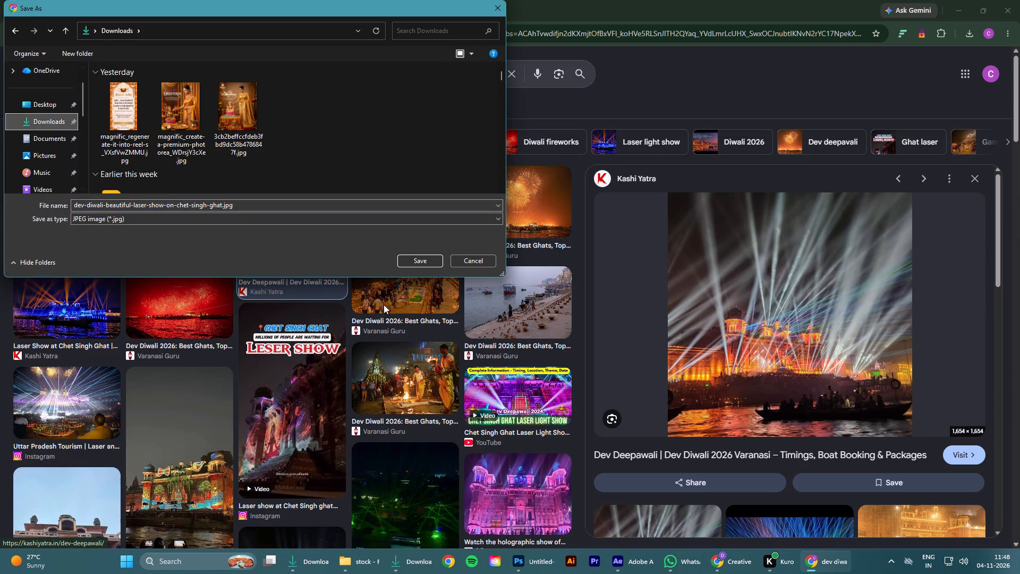
{"action": "left_click", "coordinate": [407, 259]}
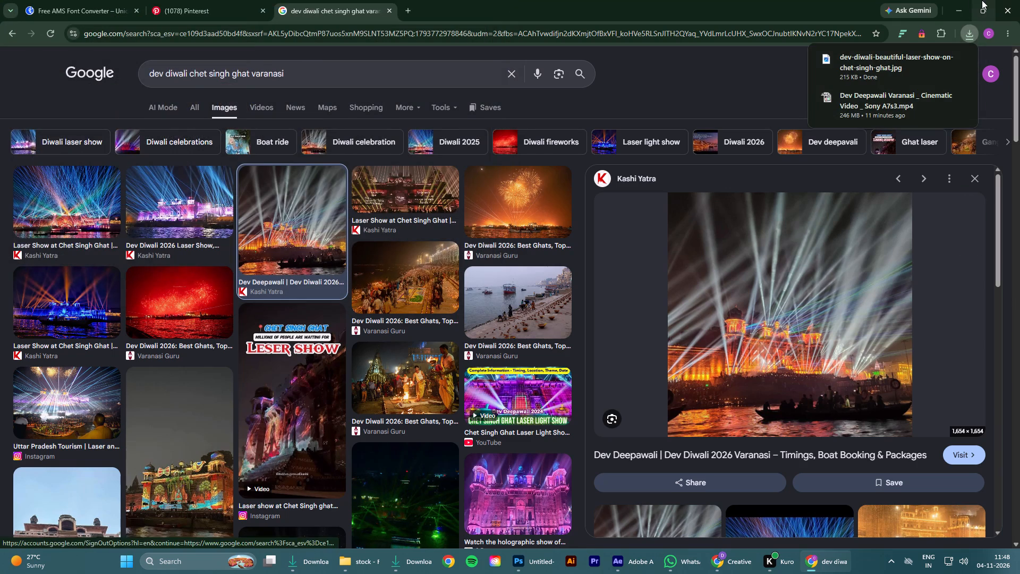
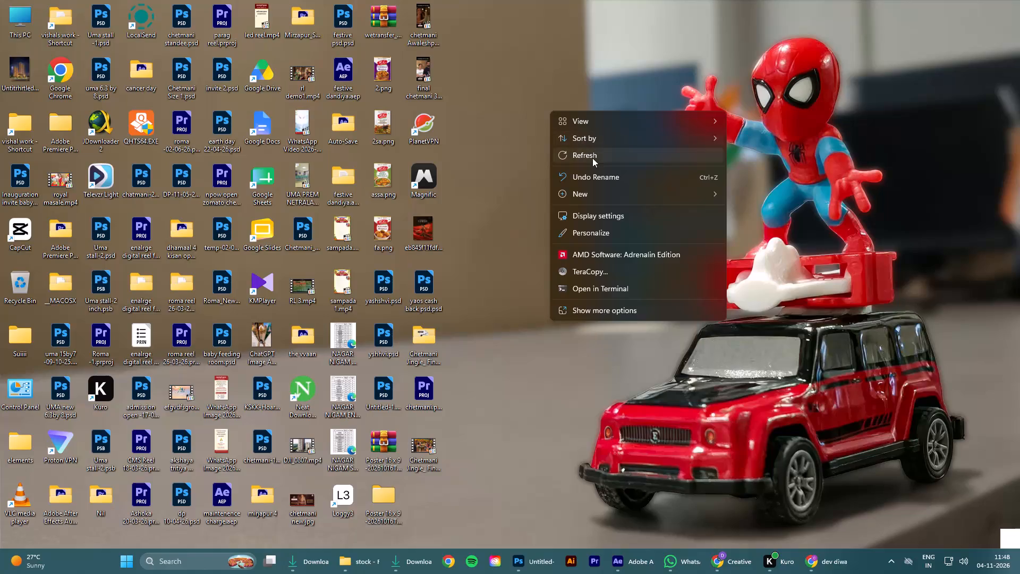
Open the Downloads folder in a new File Explorer window, refresh it and select dev-diwali-beautiful-laser-show-on-chet-singh-ghat.jpg.
{"action": "double_click", "coordinate": [592, 158]}
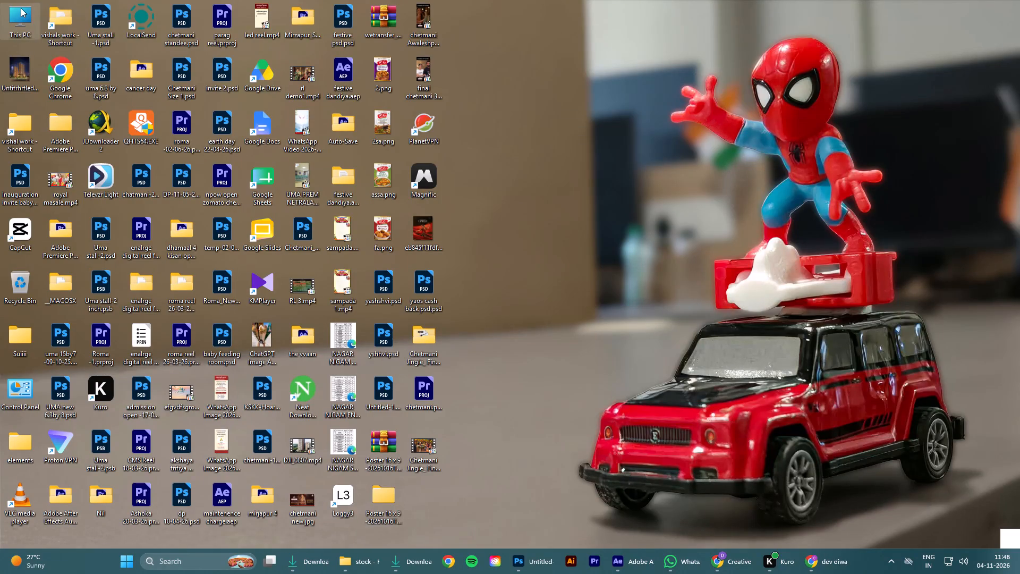
{"action": "double_click", "coordinate": [21, 8]}
{"action": "left_click", "coordinate": [35, 120]}
{"action": "left_click", "coordinate": [35, 147]}
{"action": "left_click", "coordinate": [38, 160]}
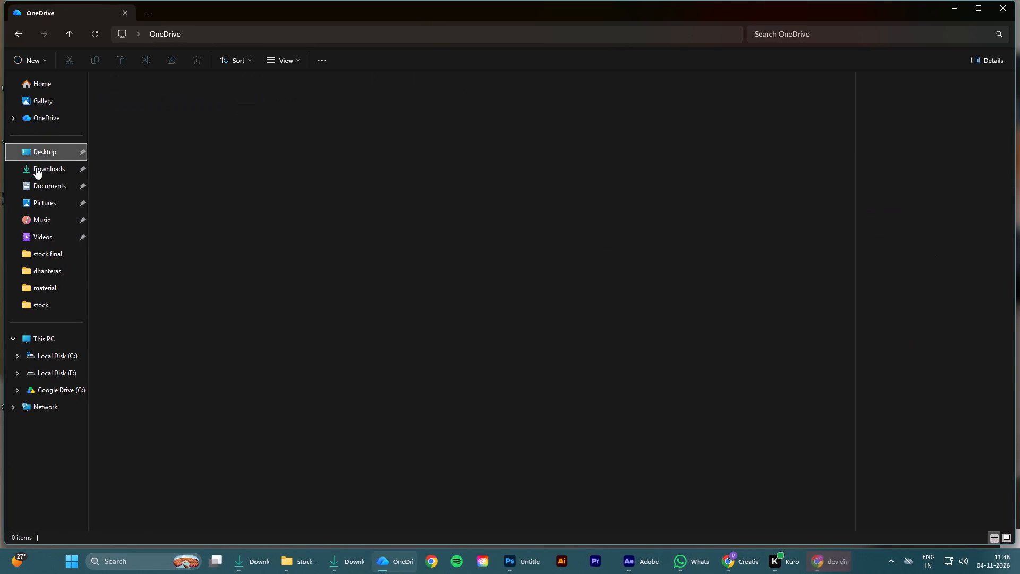
{"action": "left_click", "coordinate": [36, 167]}
{"action": "left_click", "coordinate": [90, 33]}
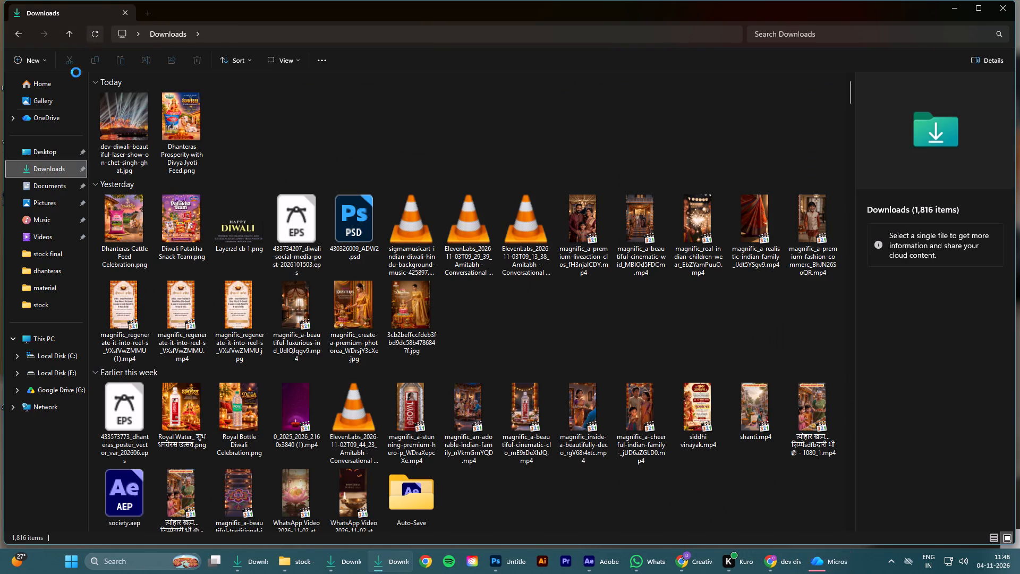
{"action": "left_click", "coordinate": [95, 31]}
{"action": "left_click", "coordinate": [129, 140]}
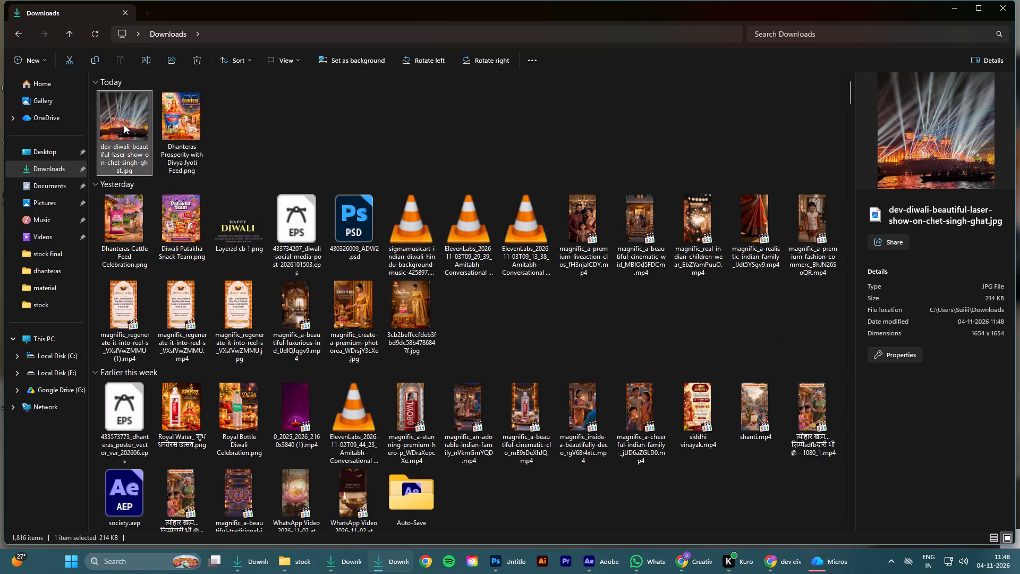
{"action": "left_click_drag", "start_coordinate": [118, 119], "coordinate": [175, 189]}
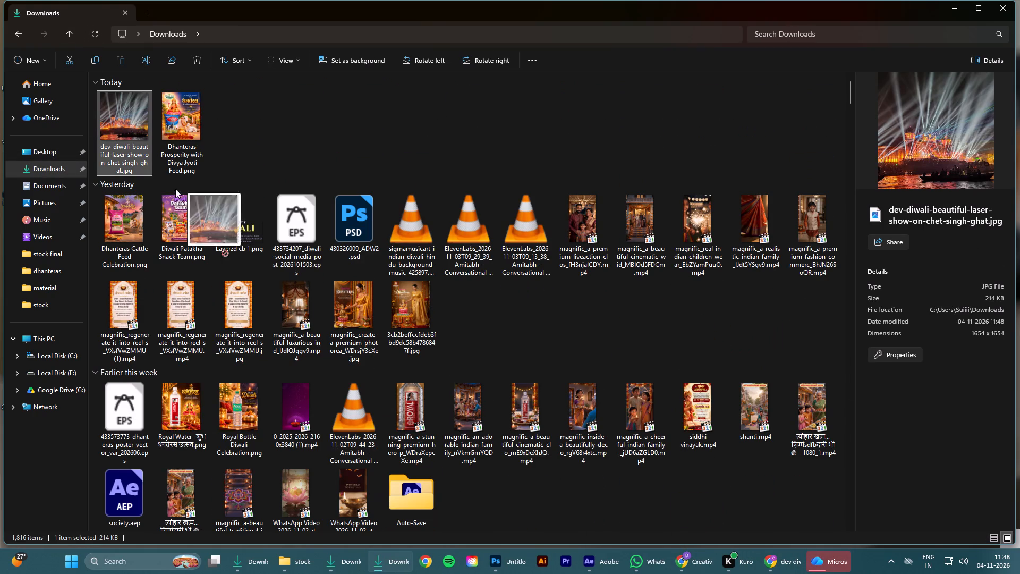
{"action": "left_click_drag", "start_coordinate": [175, 189], "coordinate": [115, 127]}
Close the two older duplicate Downloads windows, keeping the one with the laser show image selected.
{"action": "left_click", "coordinate": [253, 560]}
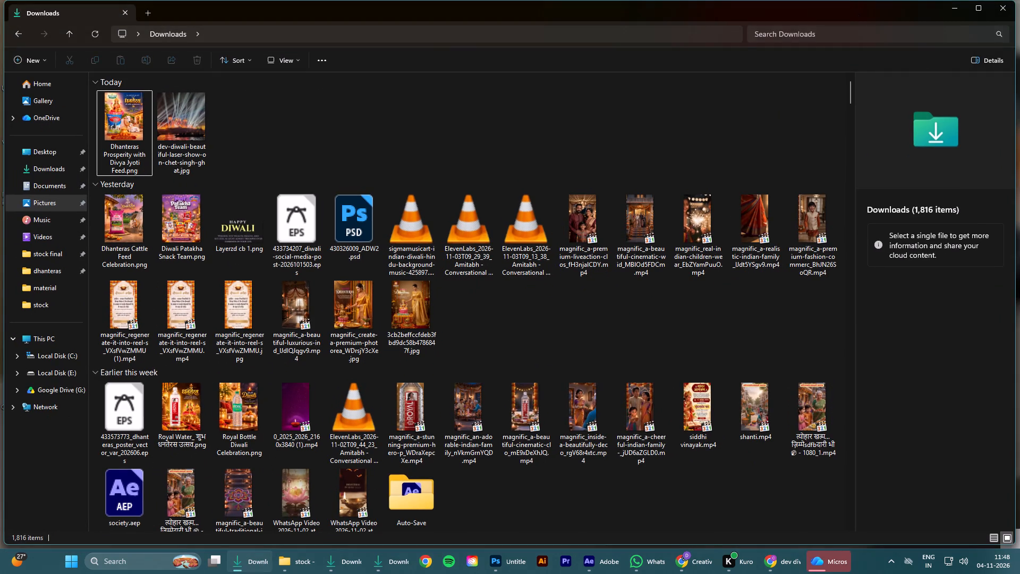
{"action": "left_click", "coordinate": [1009, 3]}
{"action": "left_click", "coordinate": [317, 562]}
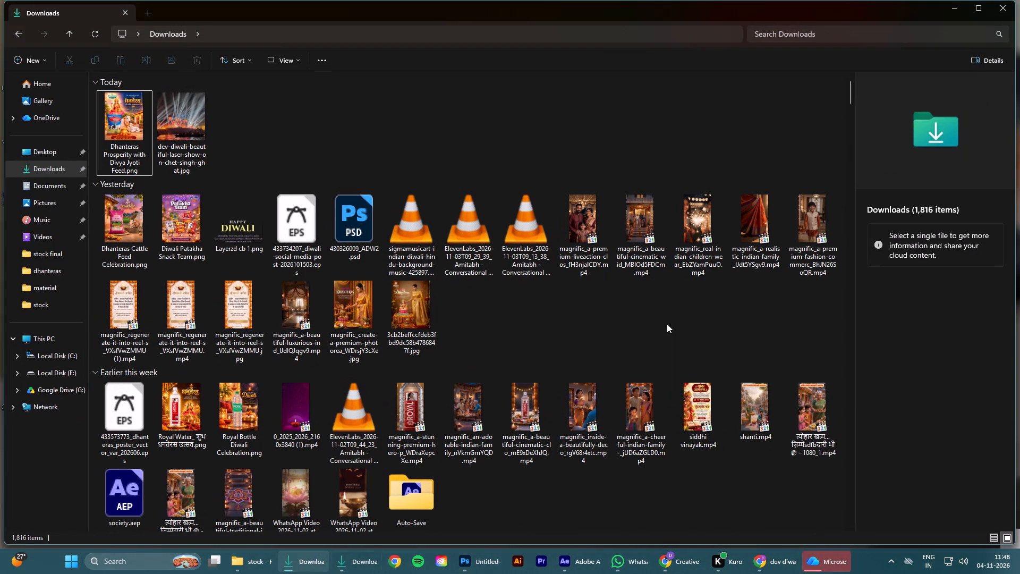
{"action": "left_click", "coordinate": [1000, 8]}
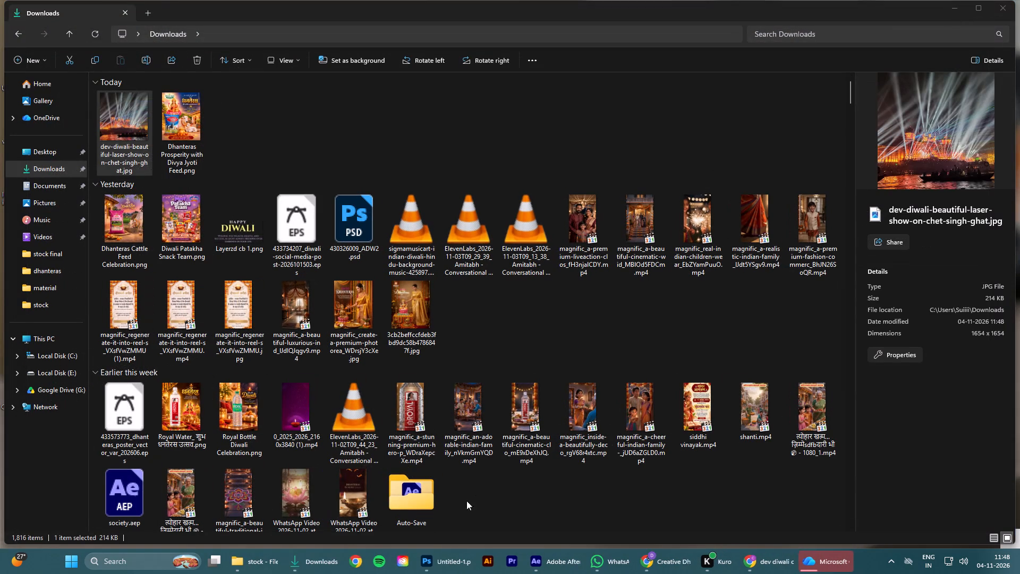
{"action": "left_click", "coordinate": [299, 560]}
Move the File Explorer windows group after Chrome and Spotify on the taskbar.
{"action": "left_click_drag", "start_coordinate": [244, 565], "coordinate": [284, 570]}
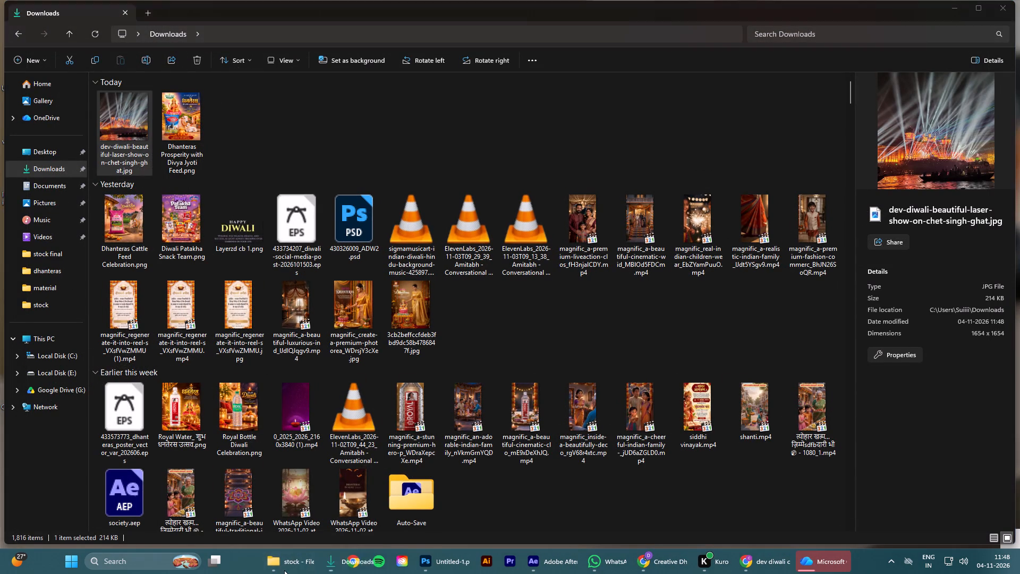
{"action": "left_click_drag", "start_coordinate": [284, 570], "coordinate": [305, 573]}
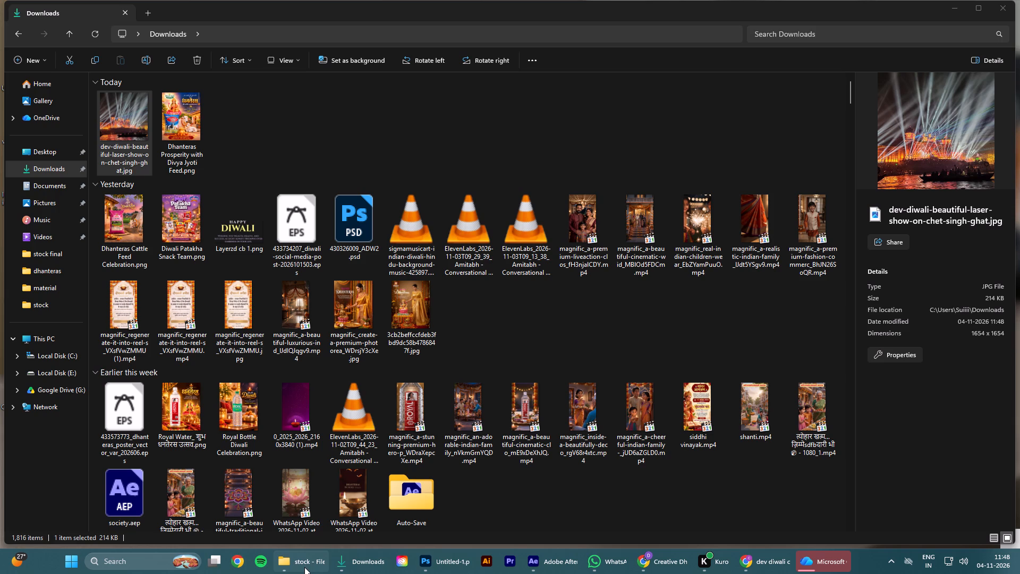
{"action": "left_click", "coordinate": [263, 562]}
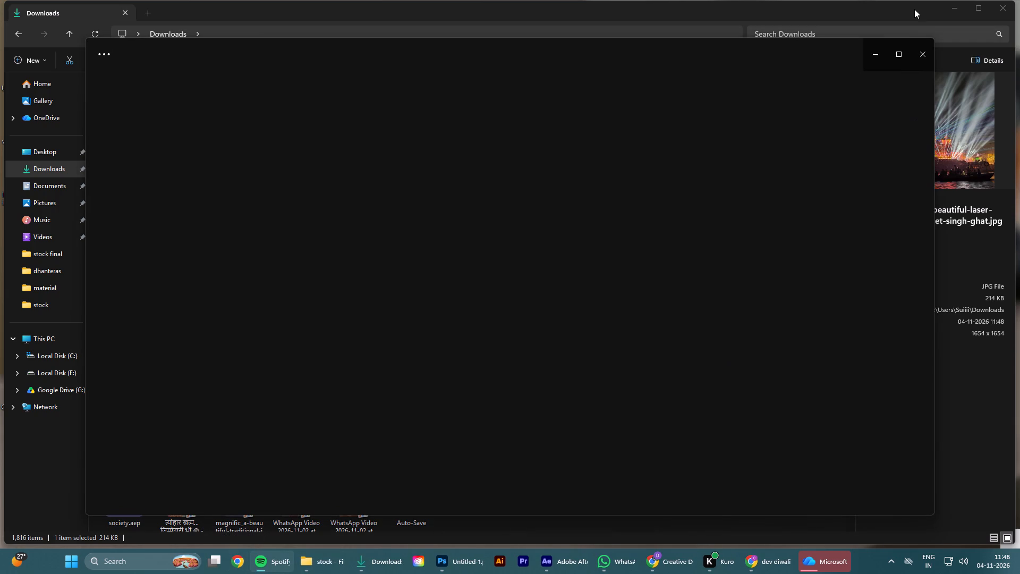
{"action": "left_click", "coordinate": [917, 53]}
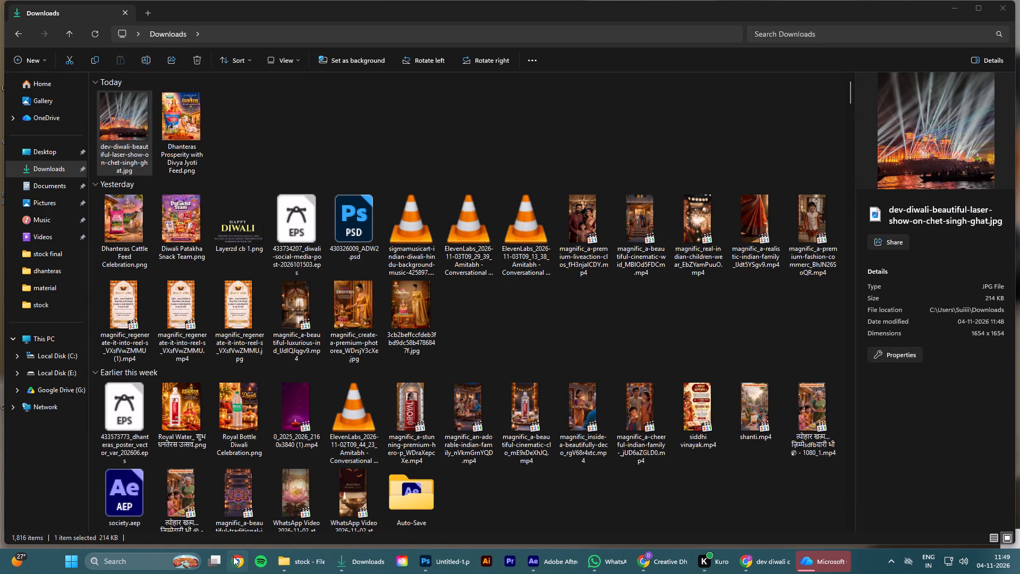
Rearrange the taskbar apps so Spotify and Chrome sit between Creative Cloud and Photoshop.
{"action": "left_click_drag", "start_coordinate": [235, 560], "coordinate": [410, 564]}
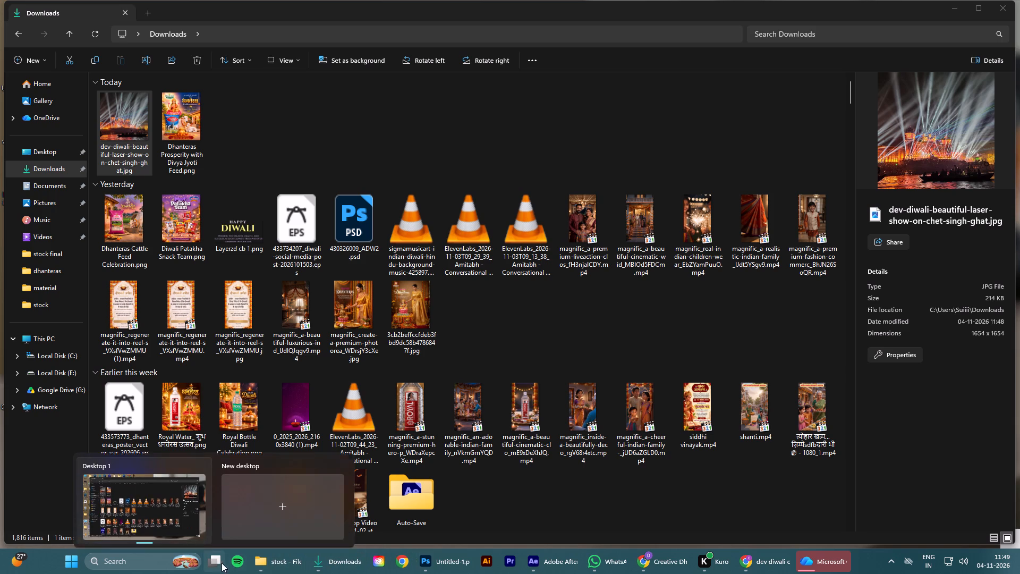
{"action": "left_click_drag", "start_coordinate": [237, 562], "coordinate": [391, 573]}
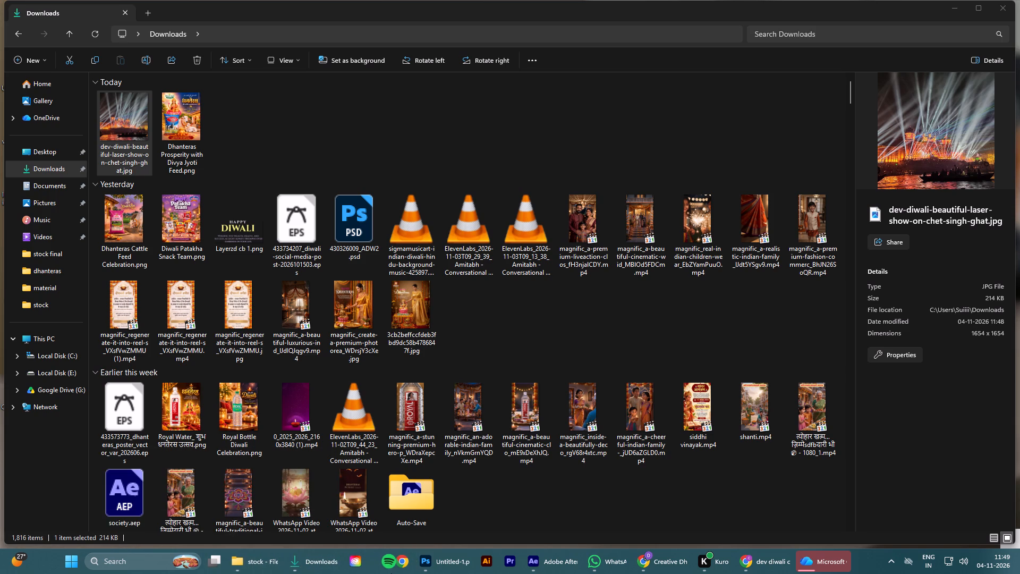
{"action": "left_click_drag", "start_coordinate": [391, 573], "coordinate": [388, 573]}
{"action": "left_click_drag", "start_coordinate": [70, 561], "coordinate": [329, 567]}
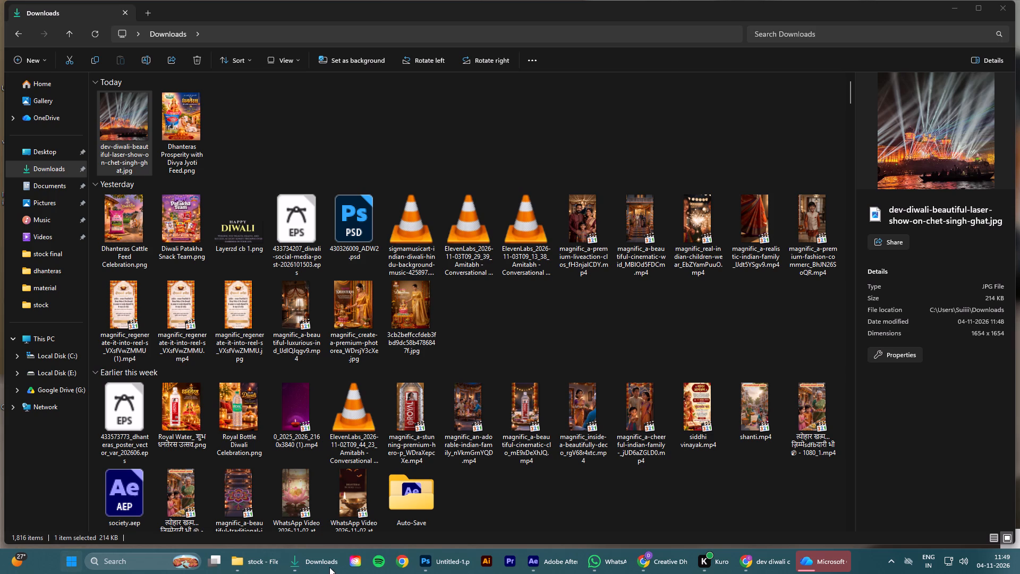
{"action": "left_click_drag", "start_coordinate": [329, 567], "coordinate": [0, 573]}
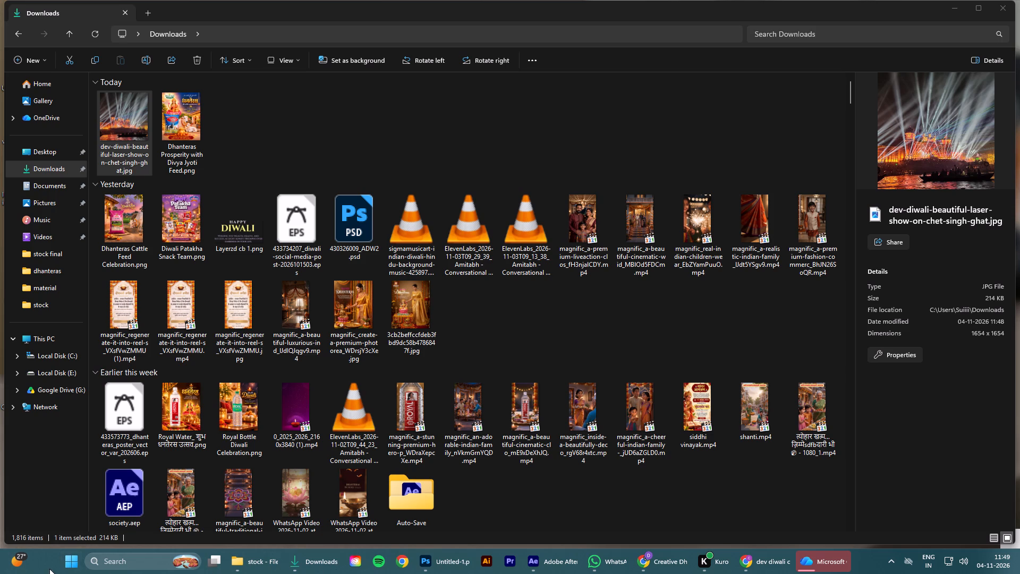
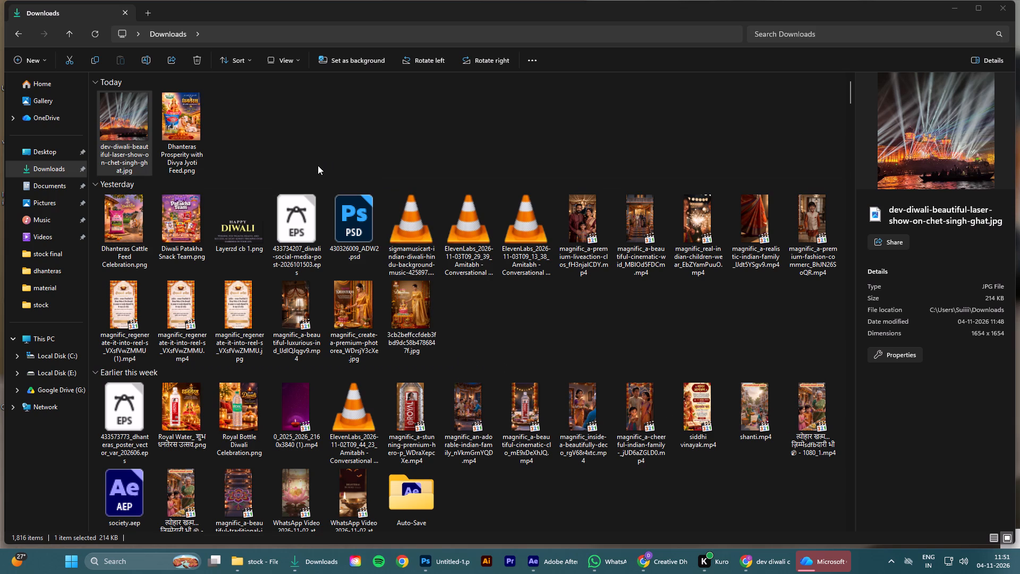
Preview the Chet Singh Ghat laser show photo at full size, and close the image viewer.
{"action": "double_click", "coordinate": [115, 119]}
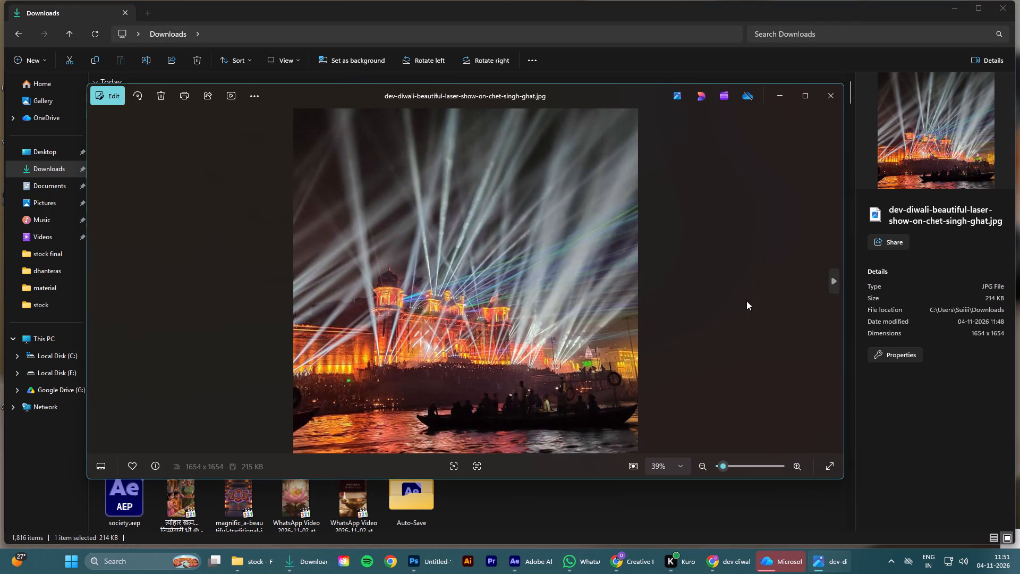
{"action": "left_click", "coordinate": [838, 96]}
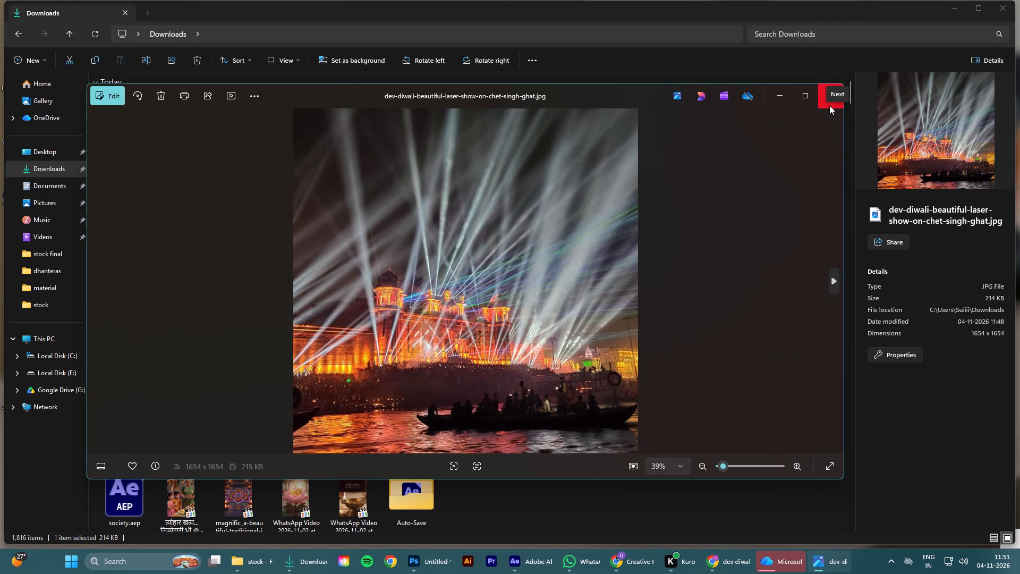
{"action": "left_click", "coordinate": [828, 105]}
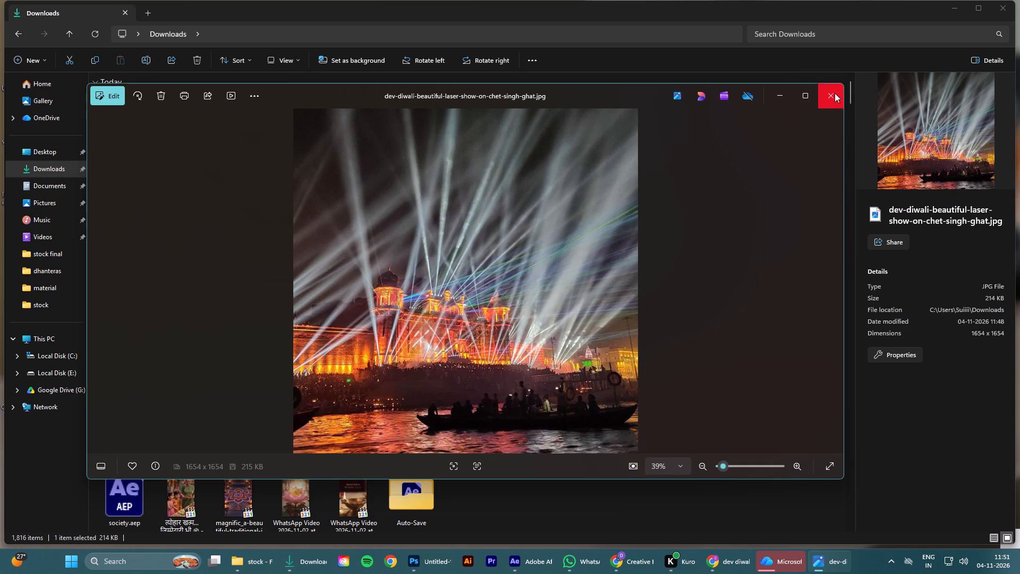
{"action": "left_click", "coordinate": [835, 93]}
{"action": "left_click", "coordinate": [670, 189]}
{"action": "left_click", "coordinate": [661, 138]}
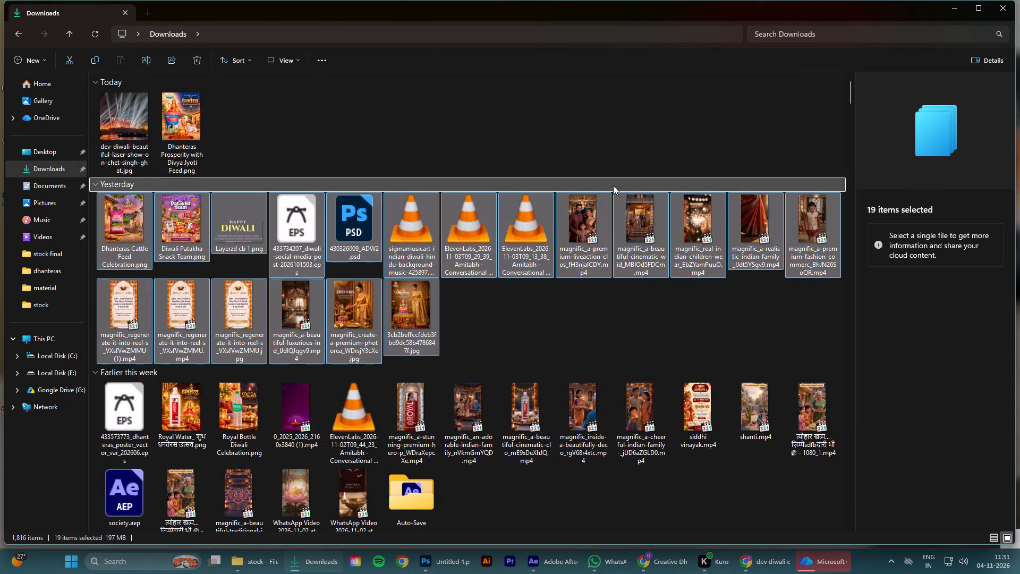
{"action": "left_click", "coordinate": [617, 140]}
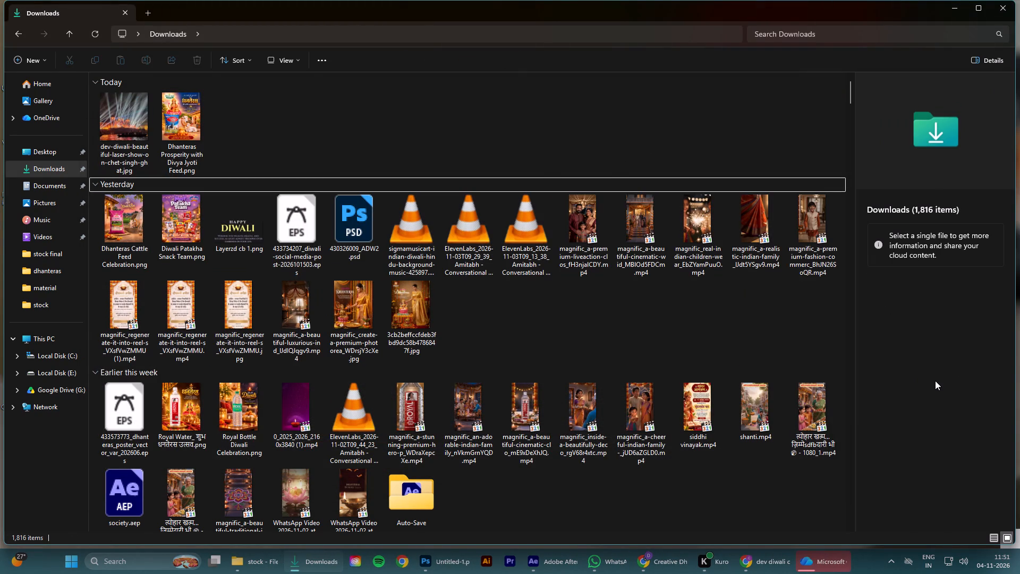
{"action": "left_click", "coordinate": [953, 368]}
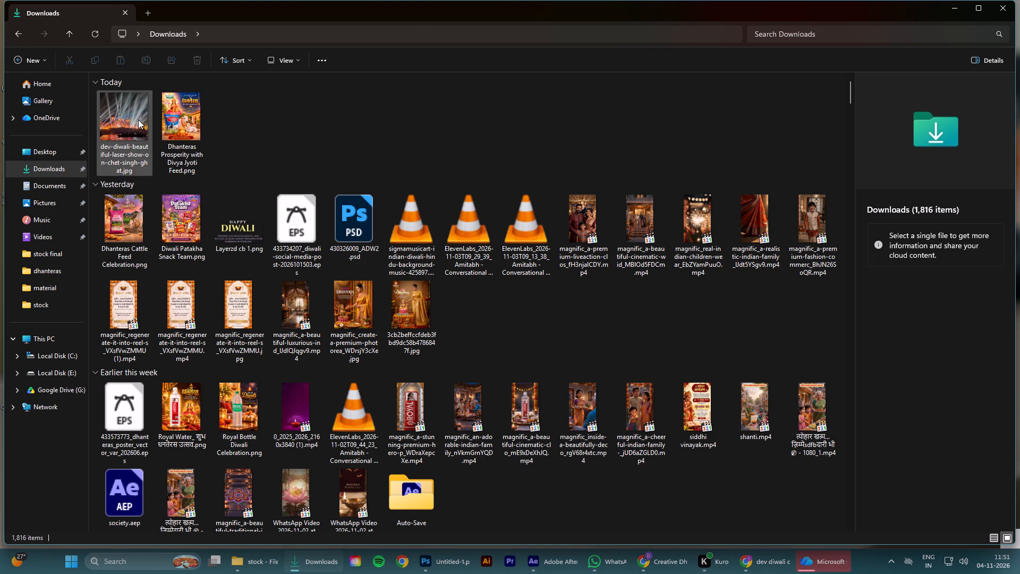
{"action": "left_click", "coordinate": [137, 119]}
Switch to Photoshop and create a new blank 2160 x 2700 px portrait document at 300 pixels/inch in RGB Color.
{"action": "left_click", "coordinate": [444, 565]}
{"action": "left_click", "coordinate": [444, 565]}
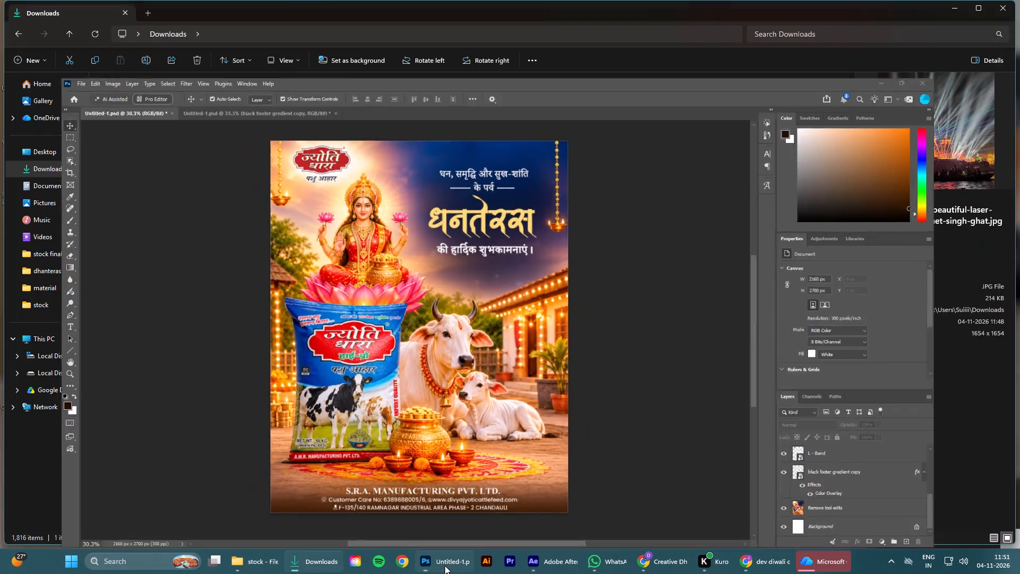
{"action": "left_click", "coordinate": [445, 565]}
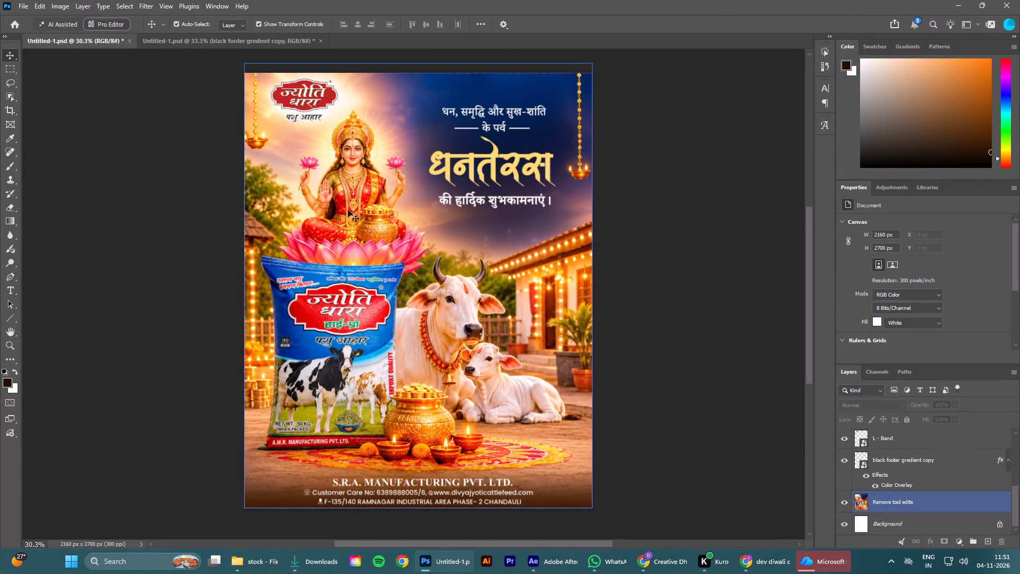
{"action": "left_click", "coordinate": [82, 94]}
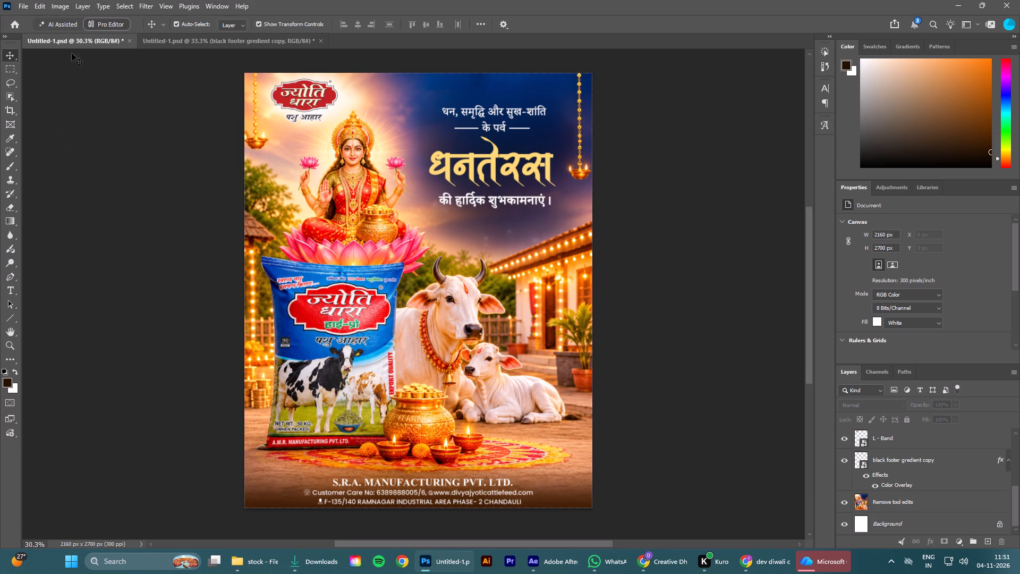
{"action": "left_click", "coordinate": [17, 27]}
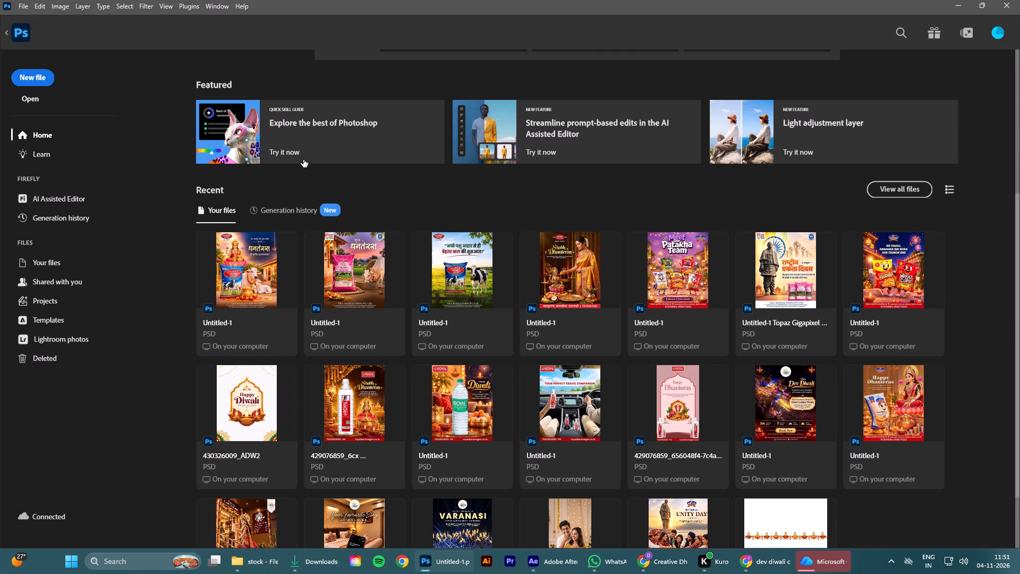
{"action": "left_click", "coordinate": [30, 81]}
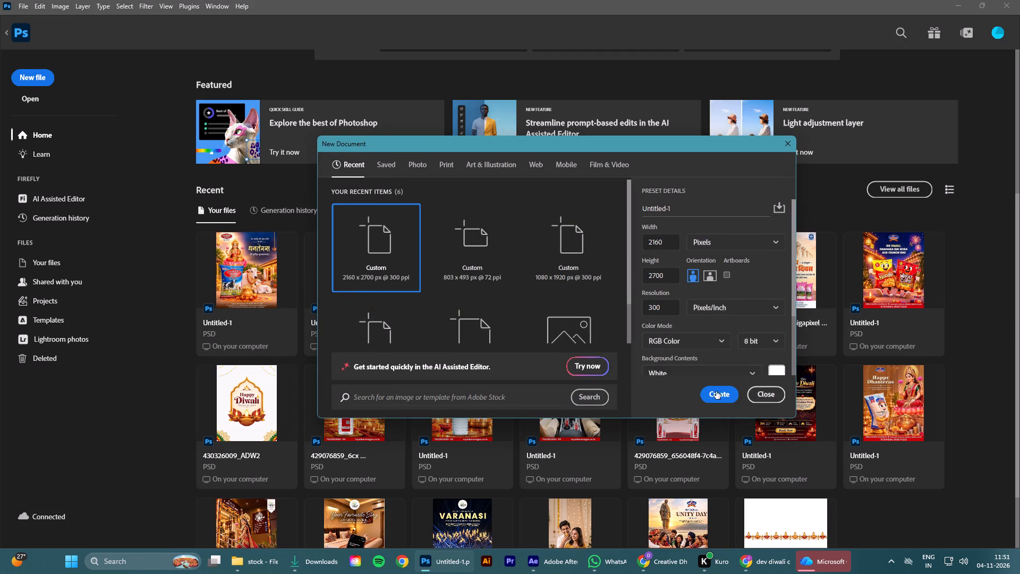
{"action": "left_click", "coordinate": [722, 392]}
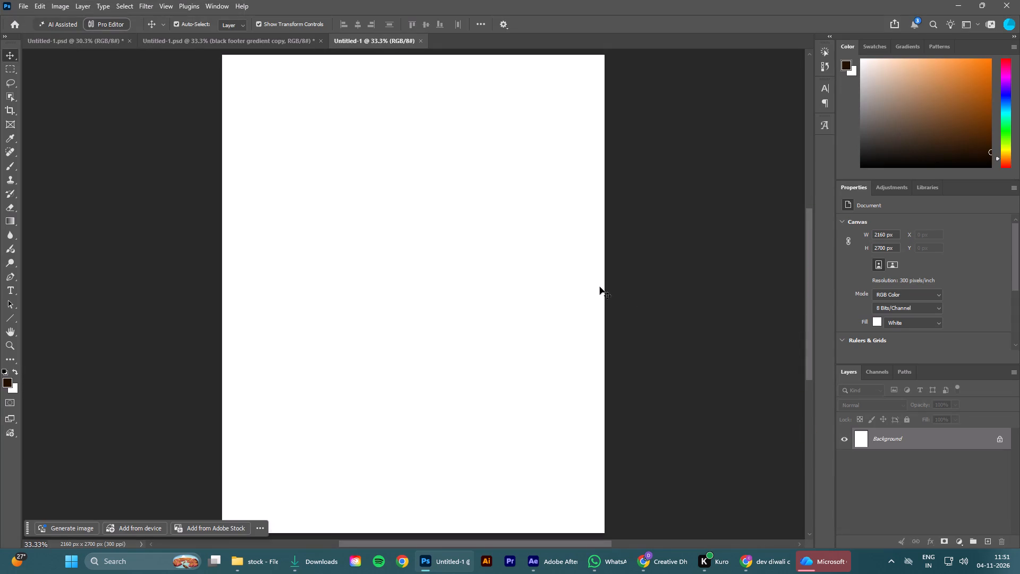
{"action": "scroll", "coordinate": [596, 273], "scroll_direction": "down", "scroll_amount": 3, "text": "alt"}
{"action": "scroll", "coordinate": [596, 273], "scroll_direction": "down", "scroll_amount": 3}
{"action": "scroll", "coordinate": [582, 232], "scroll_direction": "up", "scroll_amount": 2, "text": "alt"}
{"action": "scroll", "coordinate": [582, 232], "scroll_direction": "up", "scroll_amount": 1}
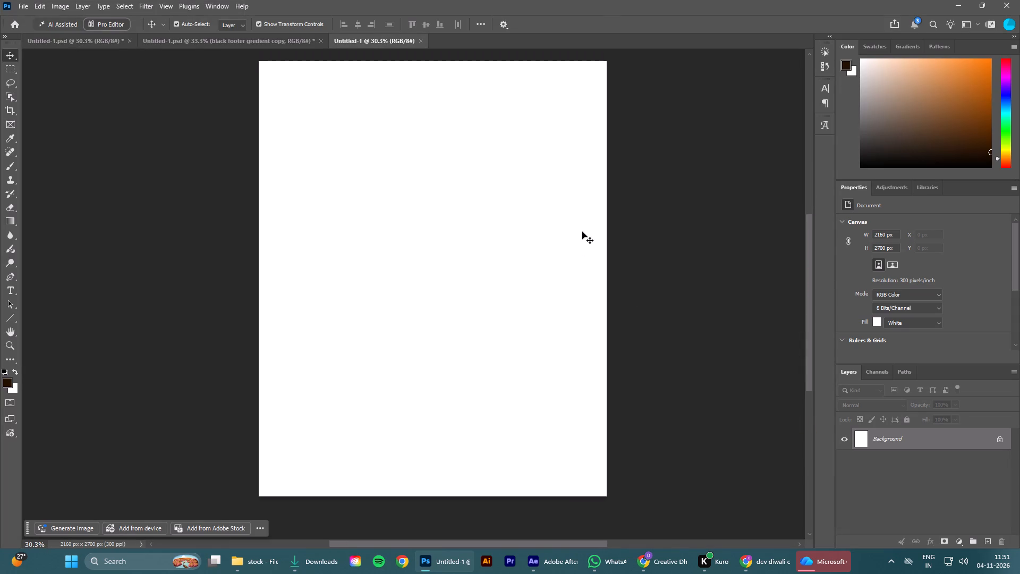
{"action": "scroll", "coordinate": [582, 232], "scroll_direction": "up", "scroll_amount": 1}
{"action": "scroll", "coordinate": [575, 235], "scroll_direction": "down", "scroll_amount": 2}
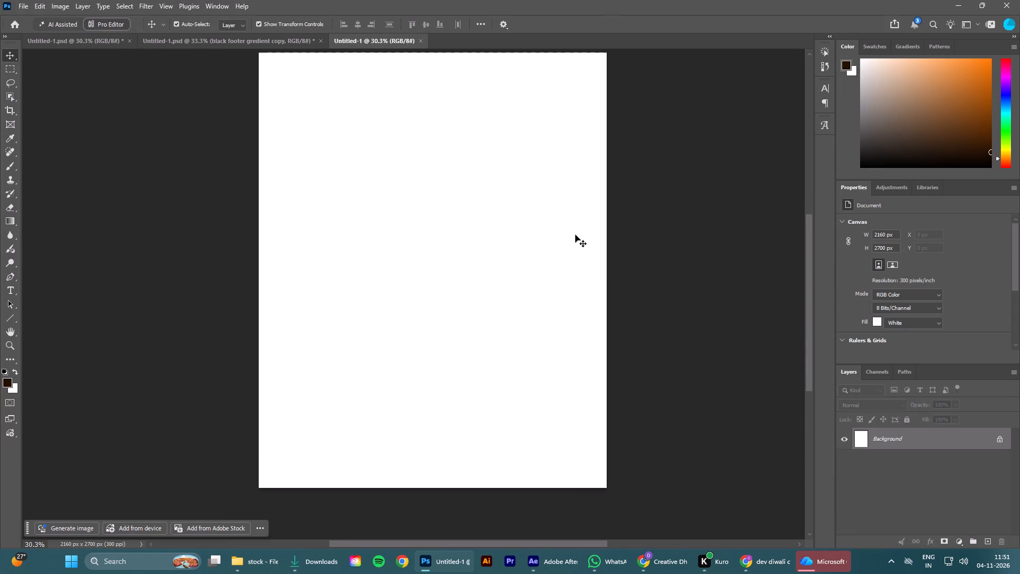
{"action": "scroll", "coordinate": [575, 235], "scroll_direction": "up", "scroll_amount": 2}
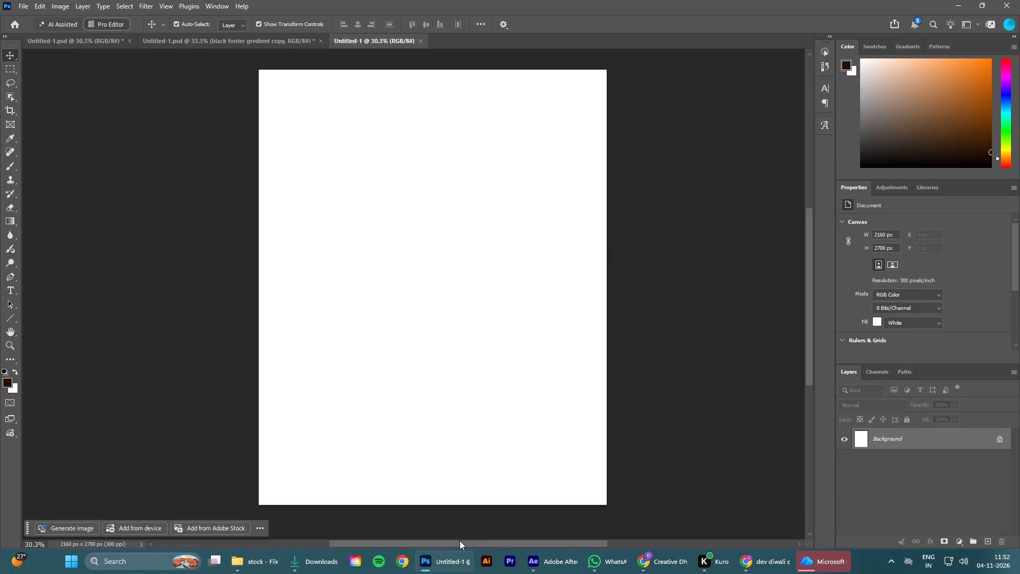
Place dev-diwali-beautiful-laser-show-on-chet-singh-ghat.jpg from the Downloads folder into the new document, centred at full canvas width.
{"action": "left_click", "coordinate": [302, 570]}
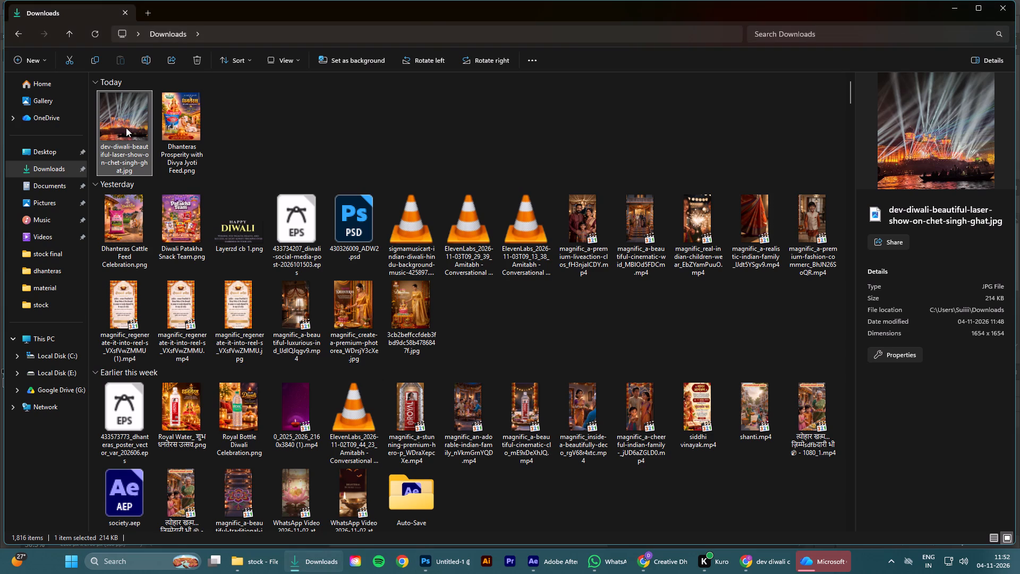
{"action": "left_click", "coordinate": [92, 33]}
{"action": "left_click", "coordinate": [118, 102]}
{"action": "left_click_drag", "start_coordinate": [126, 113], "coordinate": [416, 396]}
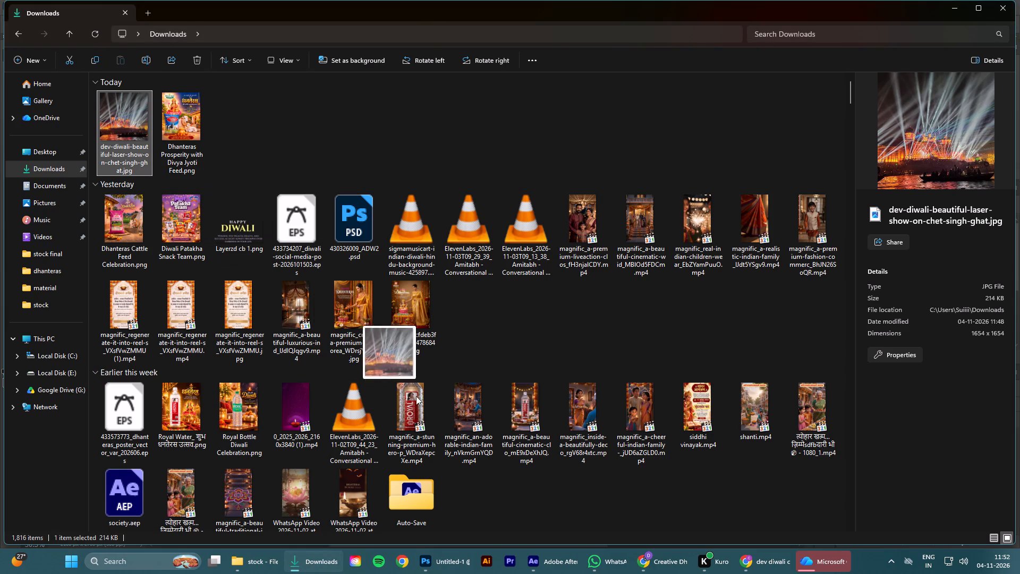
{"action": "left_click_drag", "start_coordinate": [416, 396], "coordinate": [414, 310]}
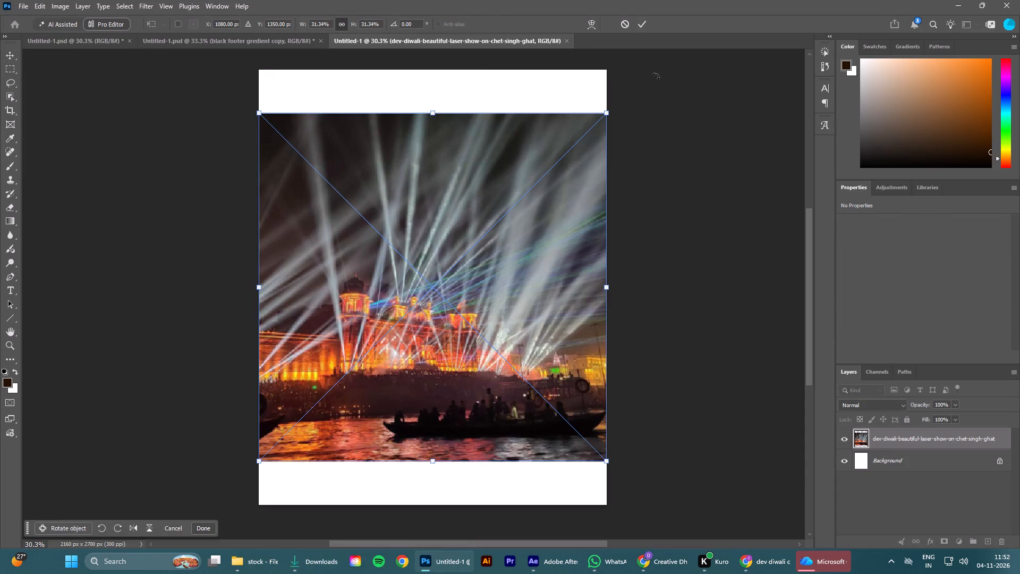
{"action": "left_click", "coordinate": [641, 27]}
{"action": "left_click", "coordinate": [666, 176]}
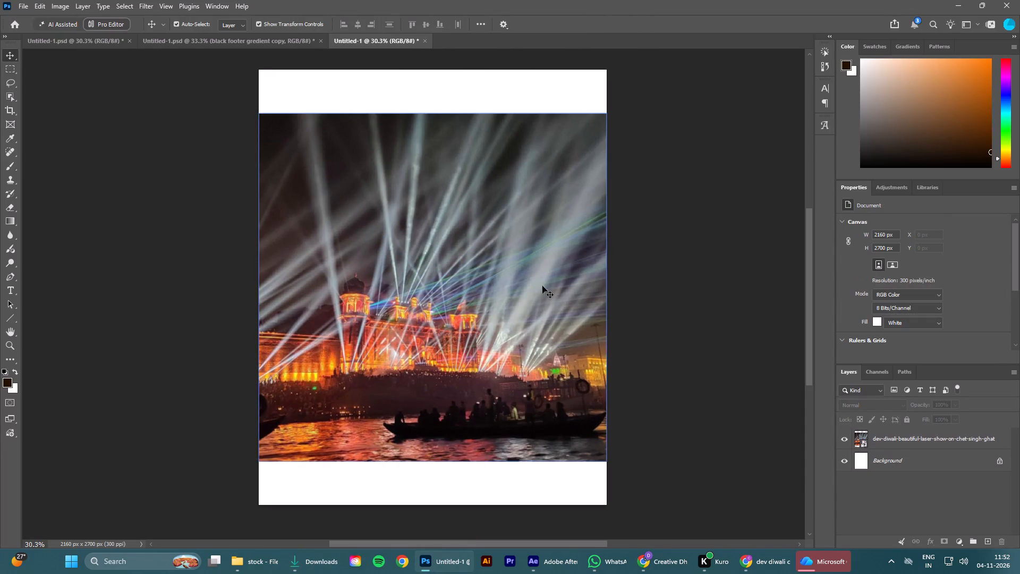
{"action": "left_click", "coordinate": [673, 261]}
Select both blank white strips above and below the laser show photo with rectangular marquees that slightly overlap its edges.
{"action": "left_click", "coordinate": [474, 275]}
{"action": "left_click", "coordinate": [6, 64]}
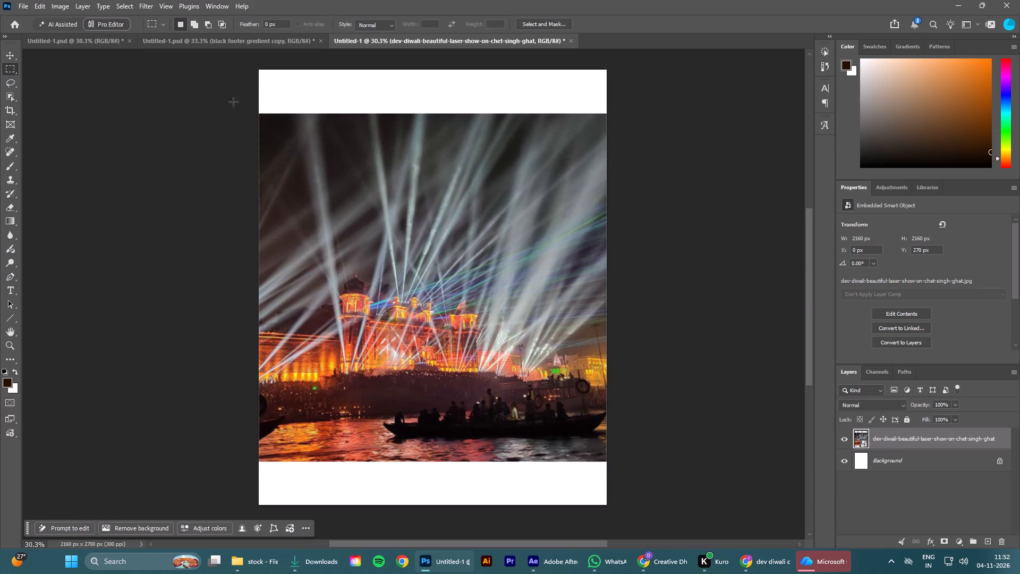
{"action": "left_click_drag", "start_coordinate": [241, 117], "coordinate": [242, 117]}
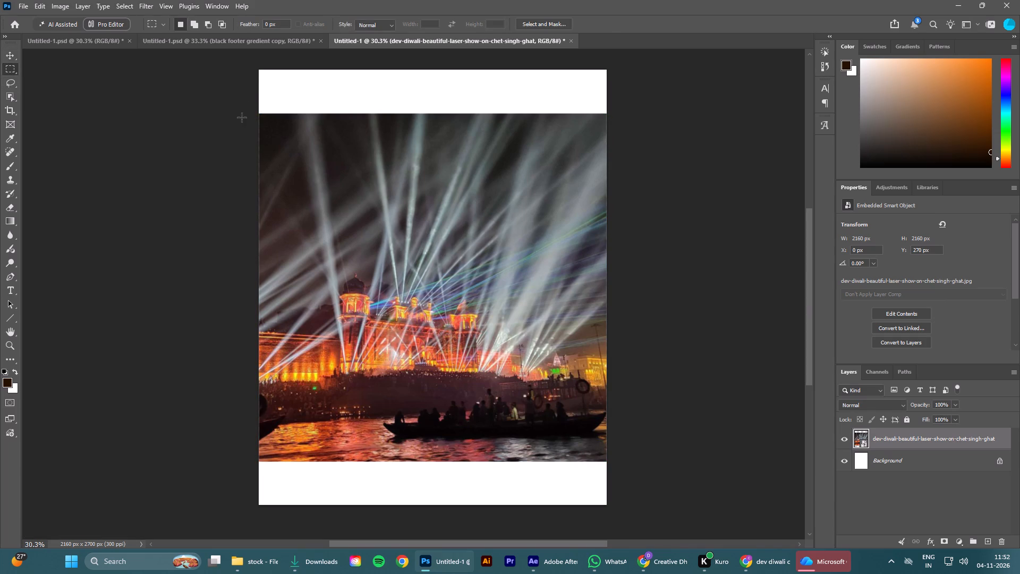
{"action": "left_click_drag", "start_coordinate": [242, 117], "coordinate": [653, 67]}
{"action": "scroll", "coordinate": [685, 208], "scroll_direction": "down", "scroll_amount": 13}
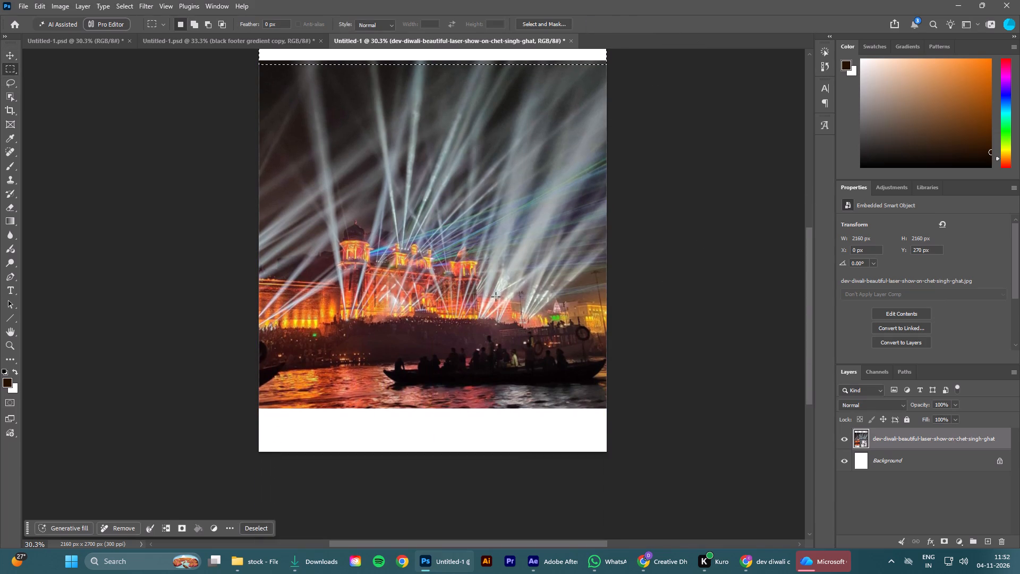
{"action": "left_click_drag", "start_coordinate": [241, 405], "coordinate": [665, 458]}
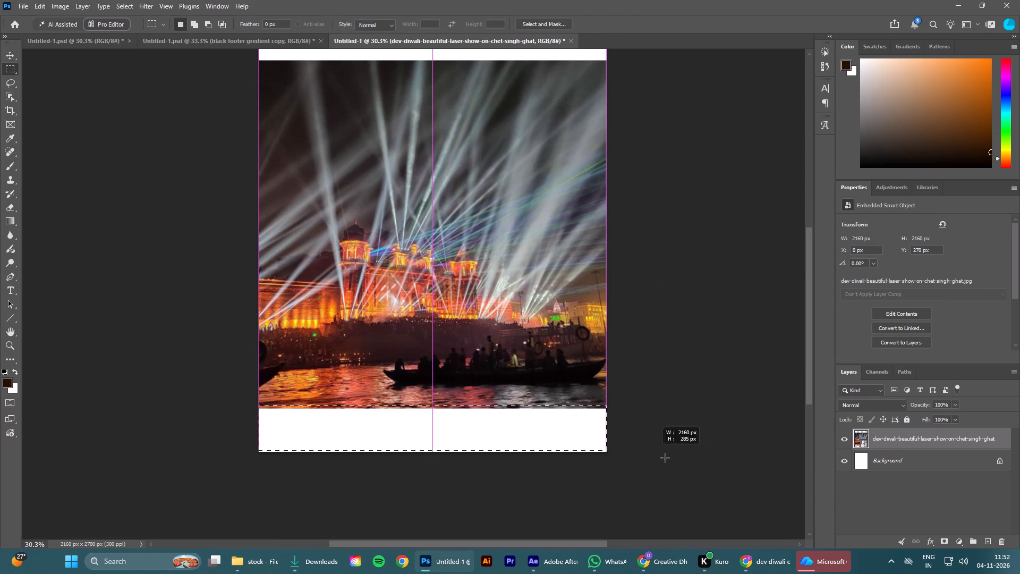
{"action": "left_click_drag", "start_coordinate": [665, 458], "coordinate": [707, 517]}
{"action": "scroll", "coordinate": [666, 396], "scroll_direction": "up", "scroll_amount": 7}
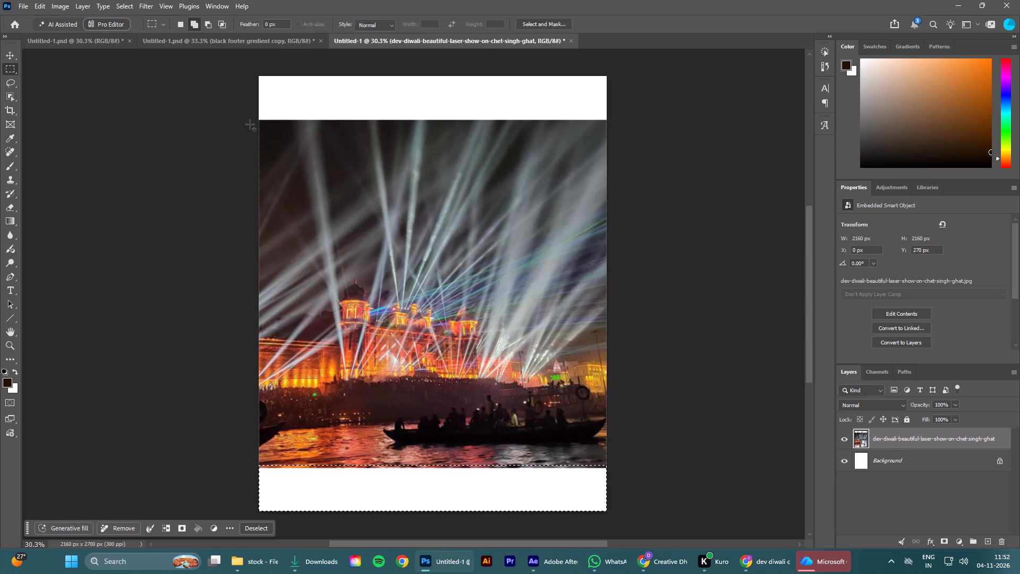
{"action": "left_click_drag", "start_coordinate": [250, 124], "coordinate": [719, 60], "text": "shift"}
{"action": "scroll", "coordinate": [774, 325], "scroll_direction": "down", "scroll_amount": 2}
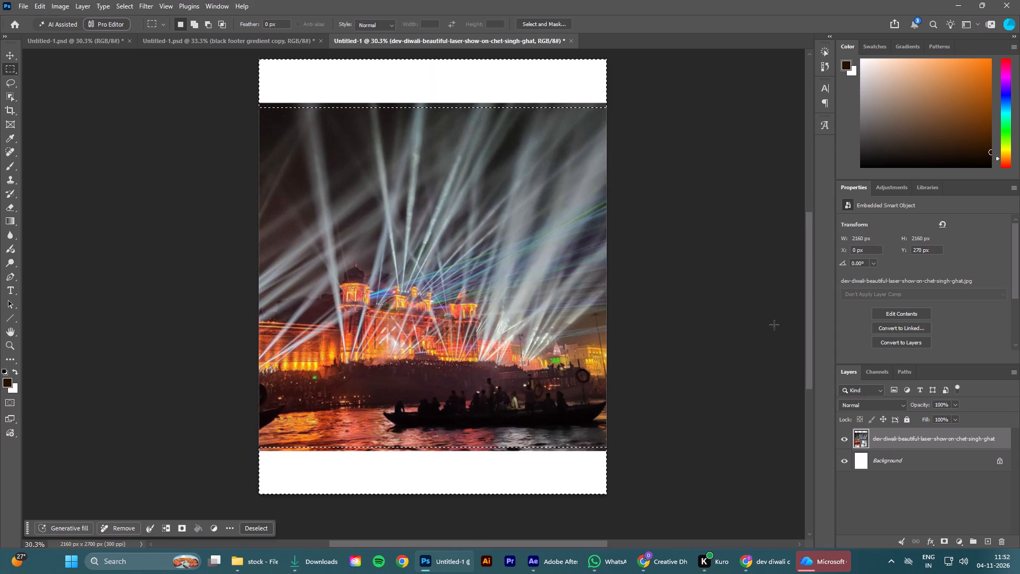
Extend the photo into the selected strips using Generative Fill without a prompt, and choose the third variation.
{"action": "left_click", "coordinate": [908, 449]}
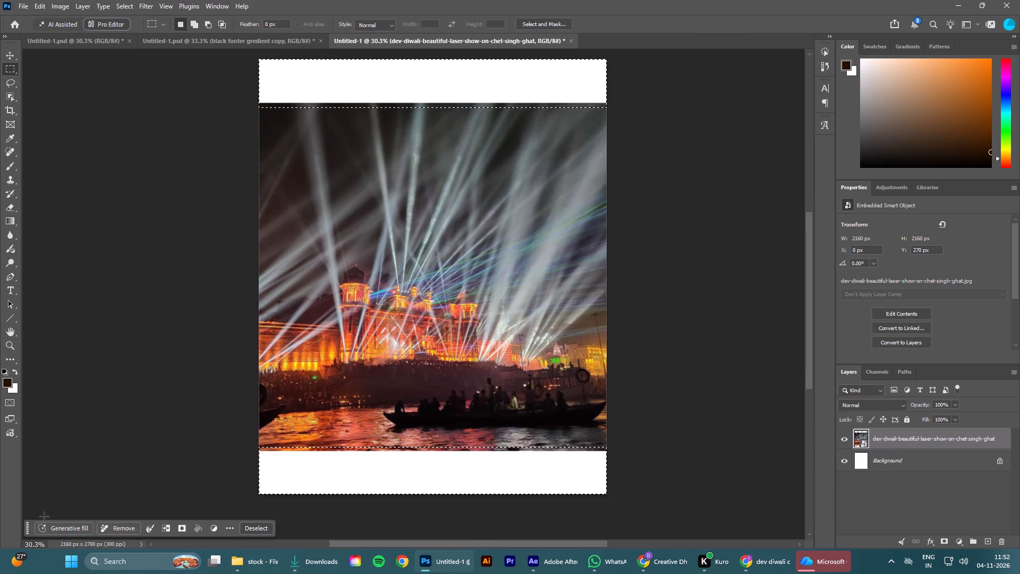
{"action": "left_click", "coordinate": [55, 529]}
{"action": "left_click", "coordinate": [225, 540]}
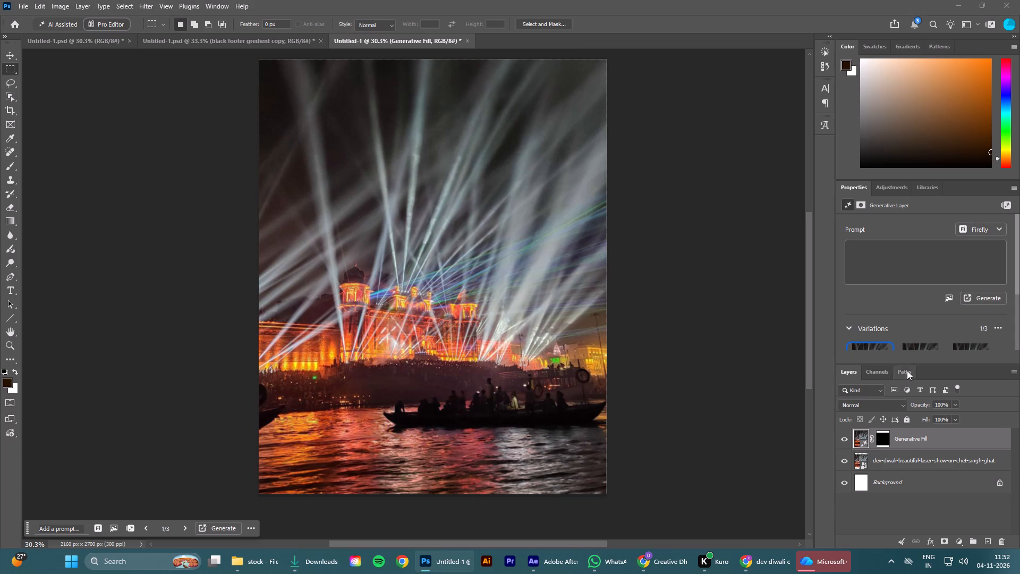
{"action": "left_click", "coordinate": [915, 346]}
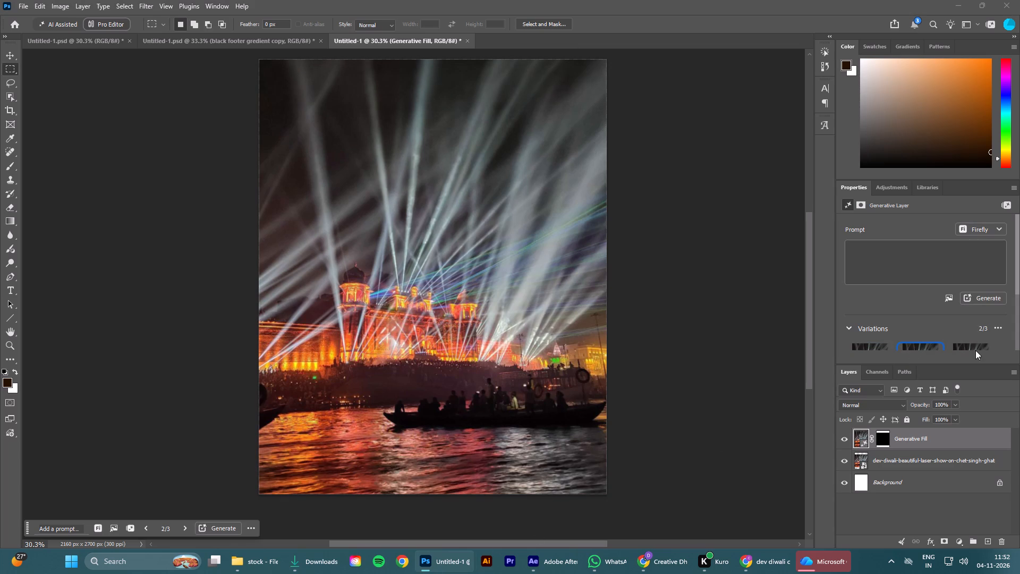
{"action": "left_click", "coordinate": [968, 347]}
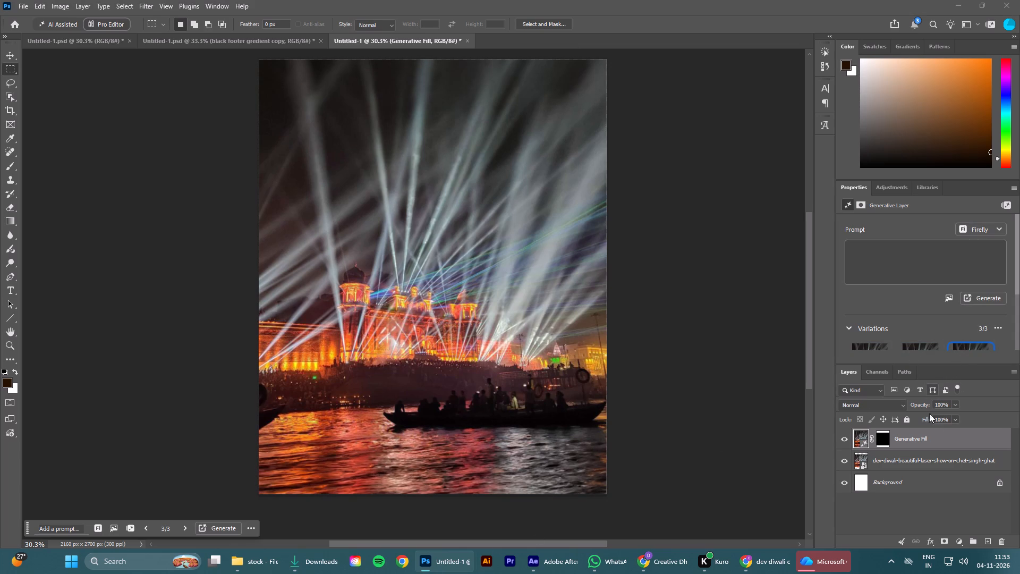
Merge the Generative Fill layer with the laser show photo layer into a single pixel layer.
{"action": "left_click", "coordinate": [932, 466]}
{"action": "left_click", "coordinate": [930, 445], "text": "ctrl"}
{"action": "right_click", "coordinate": [930, 445], "text": "ctrl"}
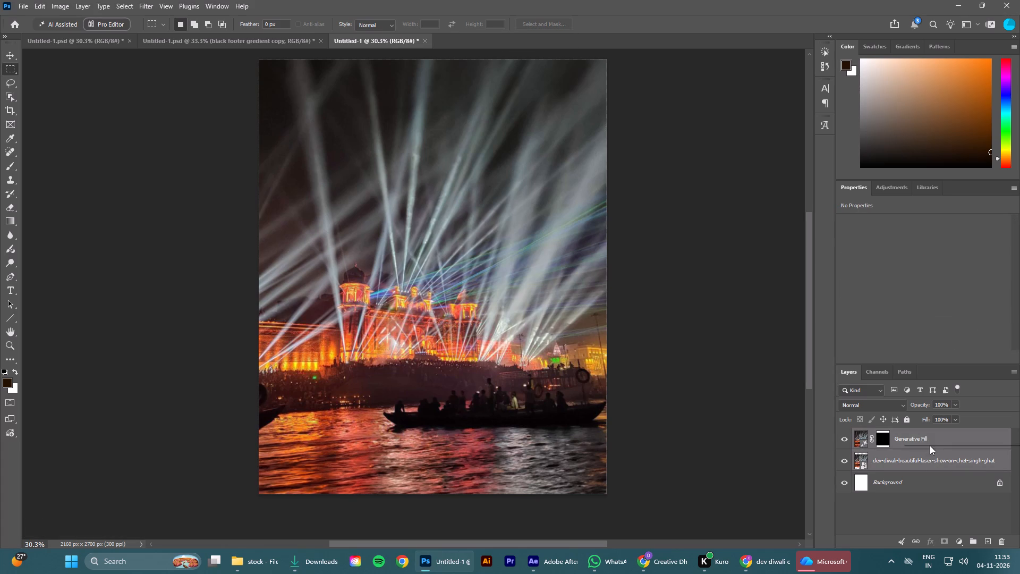
{"action": "left_click", "coordinate": [926, 241]}
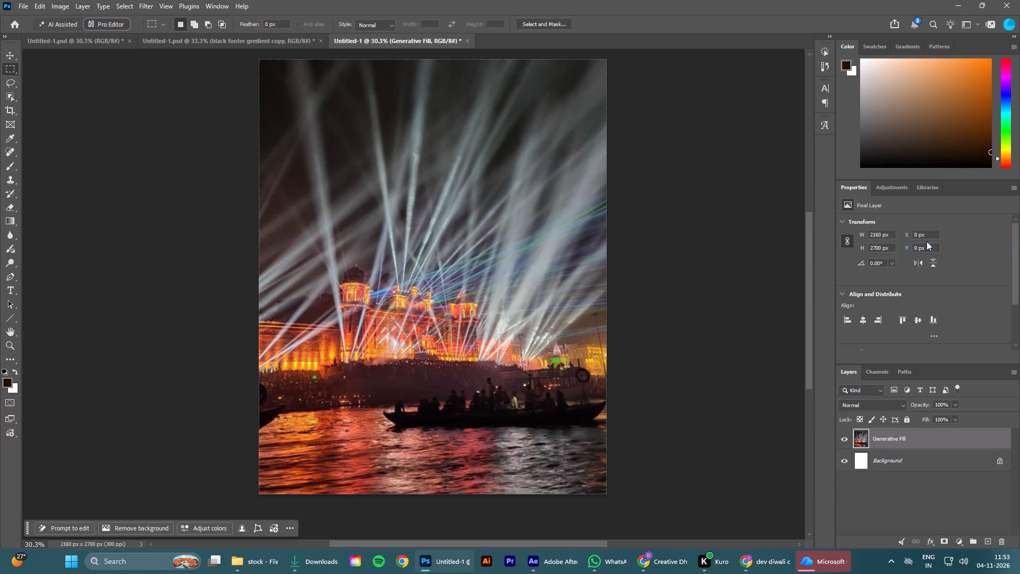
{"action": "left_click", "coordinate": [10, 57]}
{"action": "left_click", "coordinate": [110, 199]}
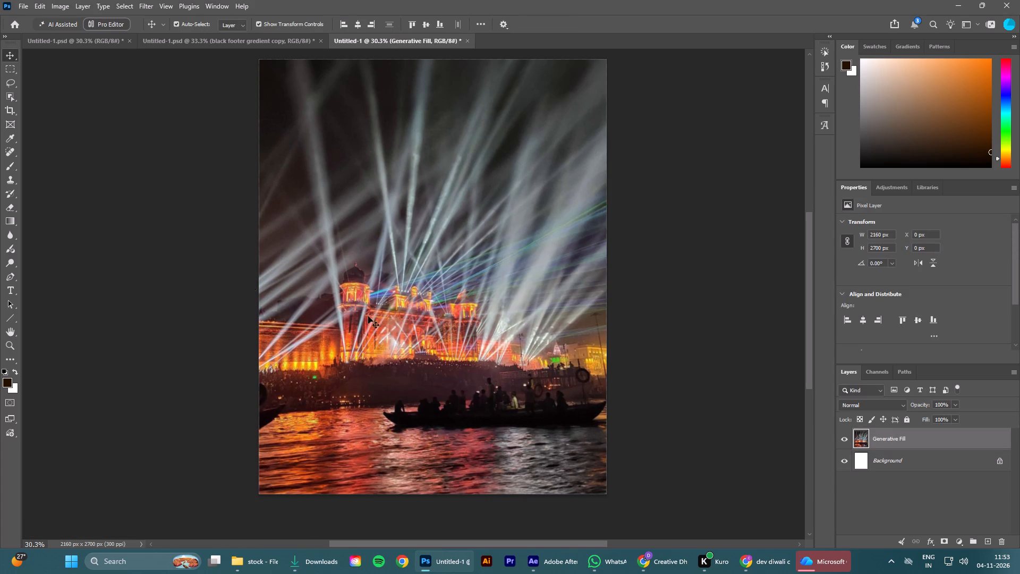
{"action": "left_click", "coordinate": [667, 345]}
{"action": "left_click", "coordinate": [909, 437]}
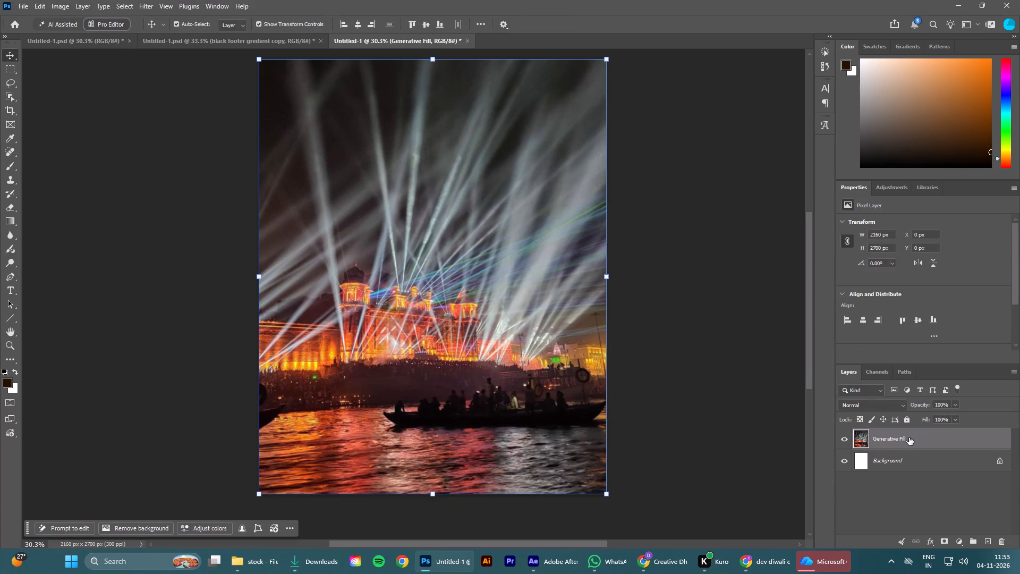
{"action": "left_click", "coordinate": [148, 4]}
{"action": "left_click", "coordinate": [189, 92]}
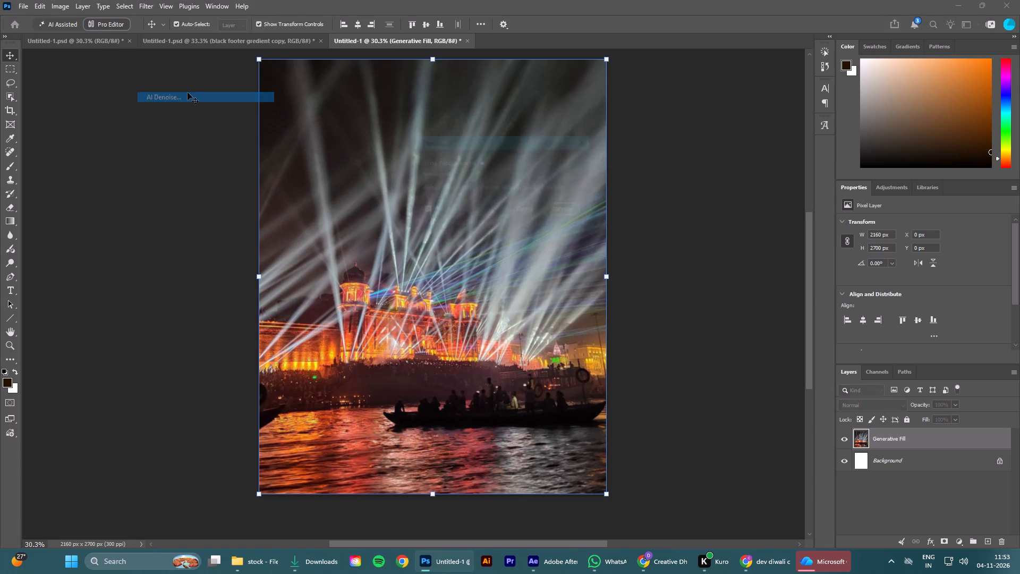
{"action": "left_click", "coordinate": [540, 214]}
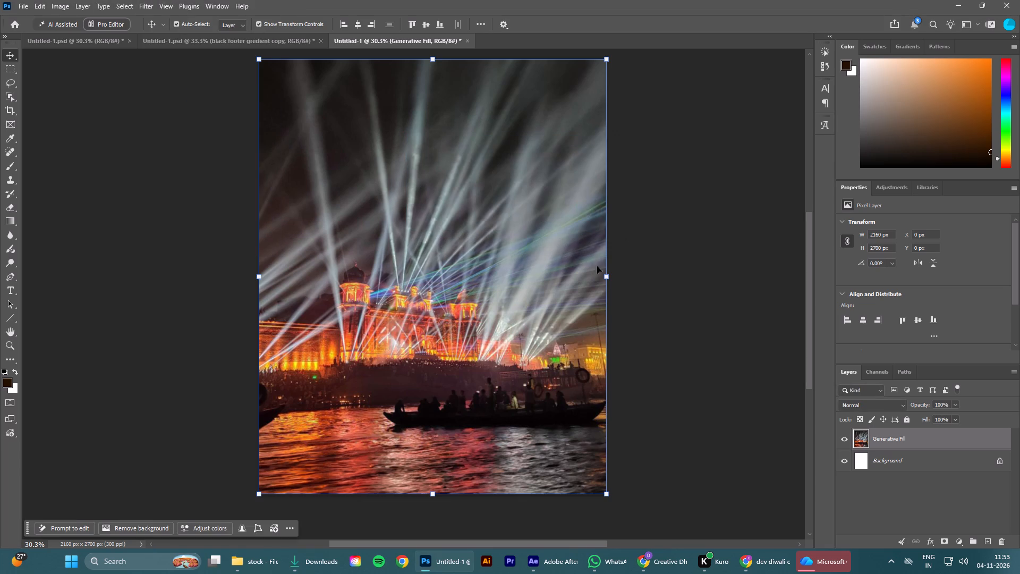
Reduce the noise in the merged Generative Fill photo layer with AI Denoise, using the Topaz Denoise model.
{"action": "left_click", "coordinate": [749, 448]}
{"action": "left_click", "coordinate": [887, 443]}
{"action": "left_click", "coordinate": [152, 6]}
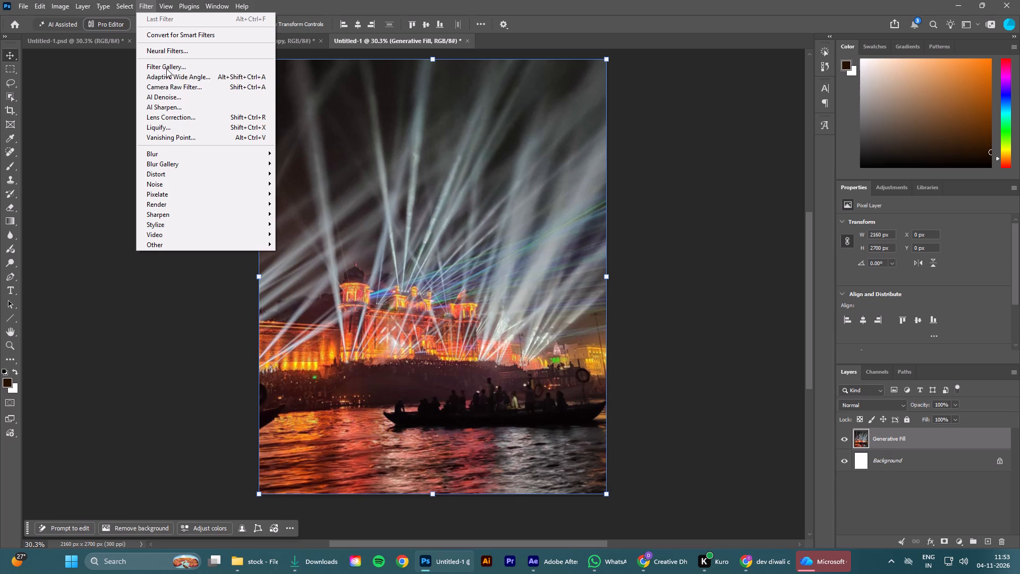
{"action": "left_click", "coordinate": [192, 96]}
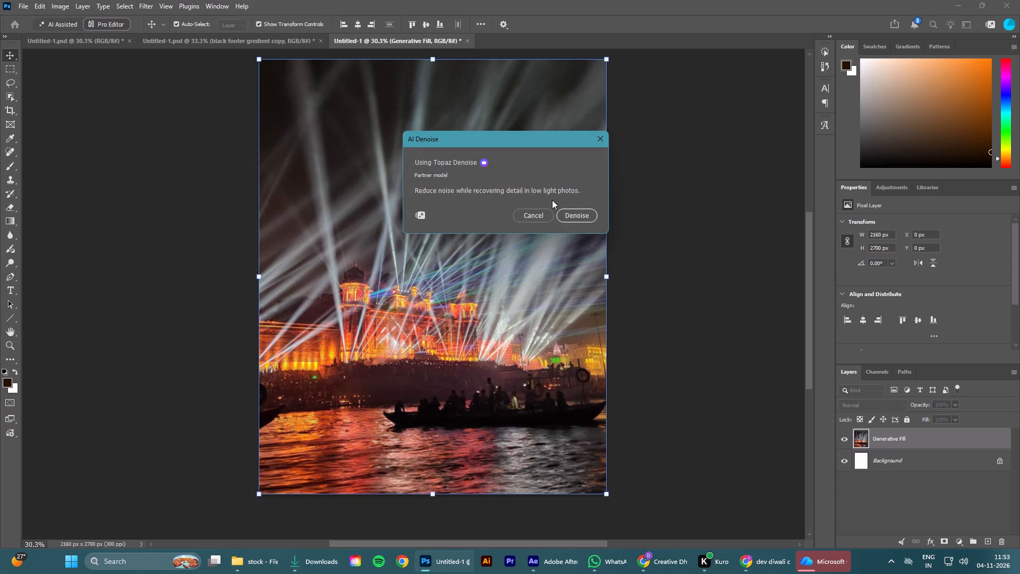
{"action": "left_click", "coordinate": [576, 215]}
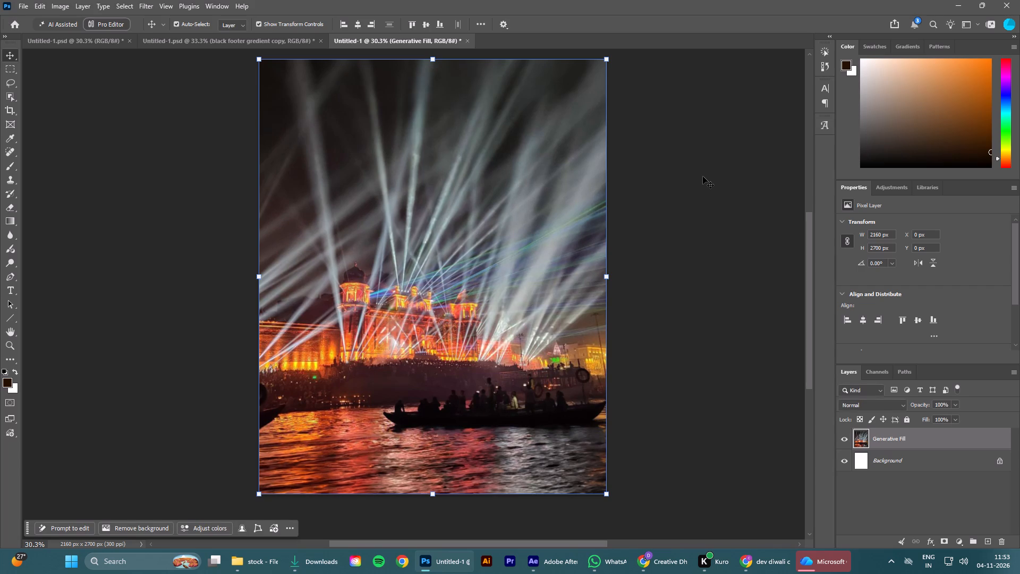
Examine the denoised laser show photo on the canvas with and without its transform frame.
{"action": "scroll", "coordinate": [481, 263], "scroll_direction": "up", "scroll_amount": 2}
{"action": "left_click", "coordinate": [715, 288]}
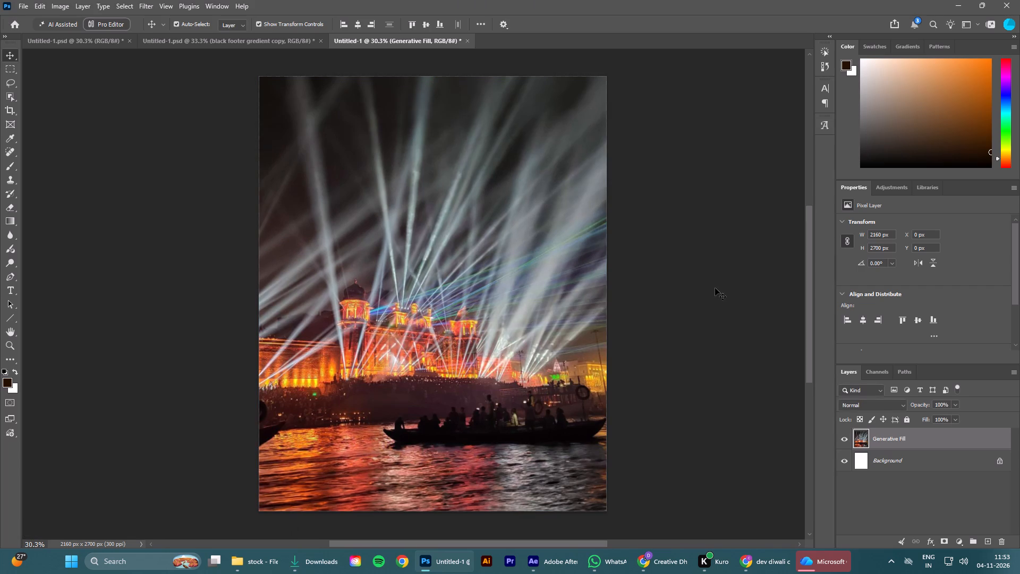
{"action": "left_click", "coordinate": [908, 441]}
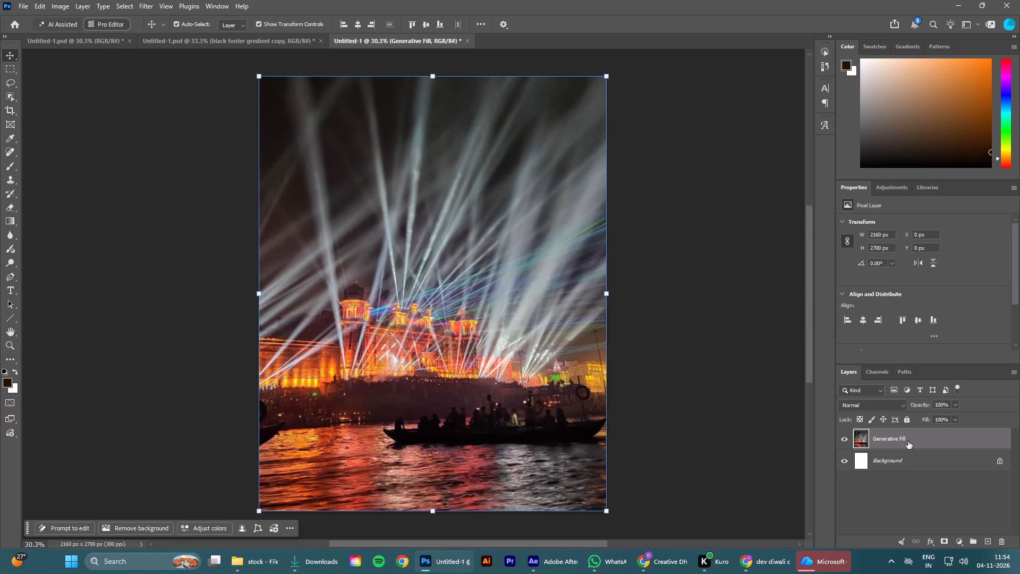
{"action": "scroll", "coordinate": [674, 222], "scroll_direction": "down", "scroll_amount": 2}
{"action": "scroll", "coordinate": [674, 222], "scroll_direction": "up", "scroll_amount": 1}
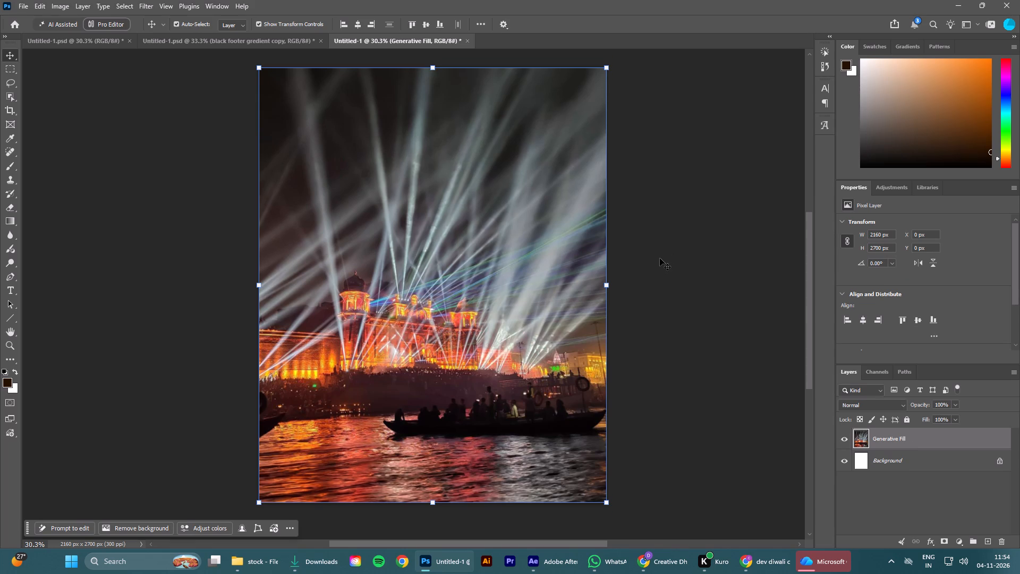
{"action": "left_click", "coordinate": [714, 250]}
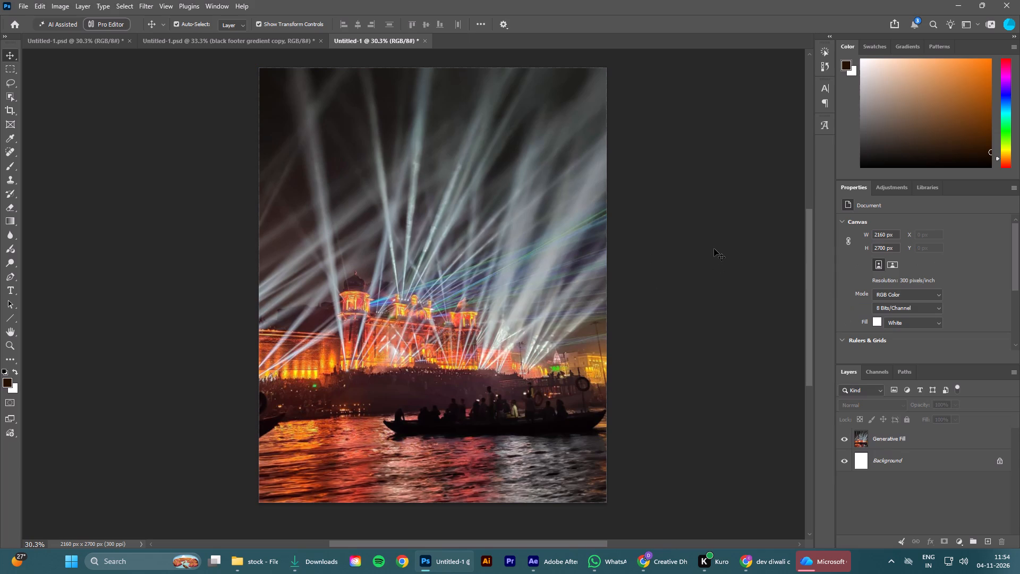
{"action": "left_click", "coordinate": [532, 202]}
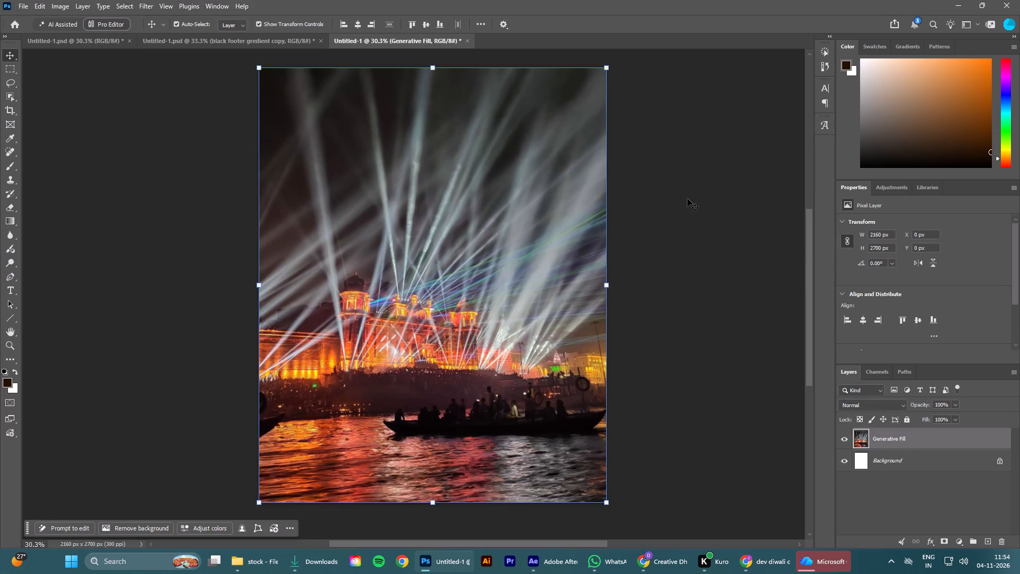
{"action": "left_click", "coordinate": [687, 199]}
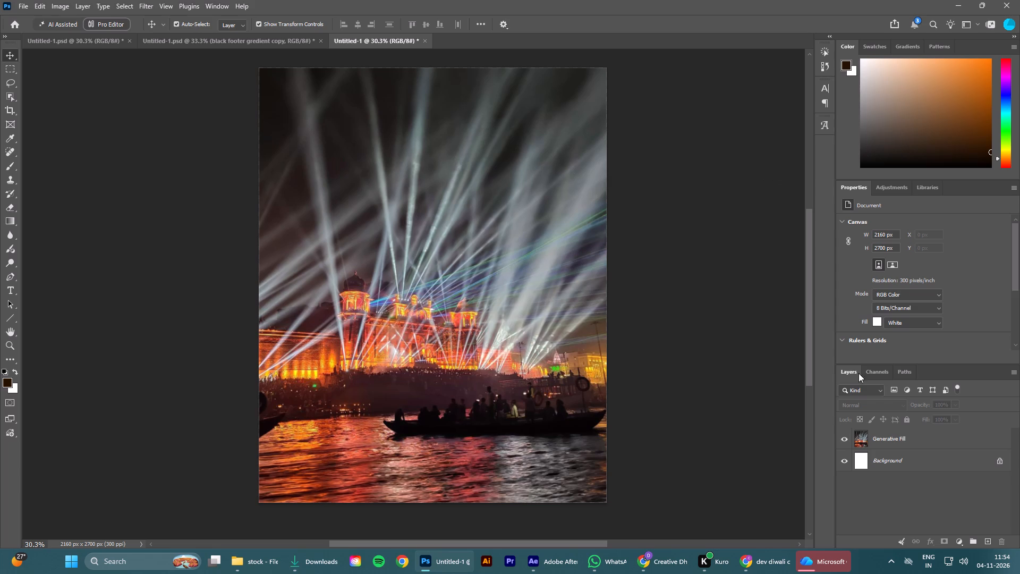
{"action": "left_click", "coordinate": [907, 442]}
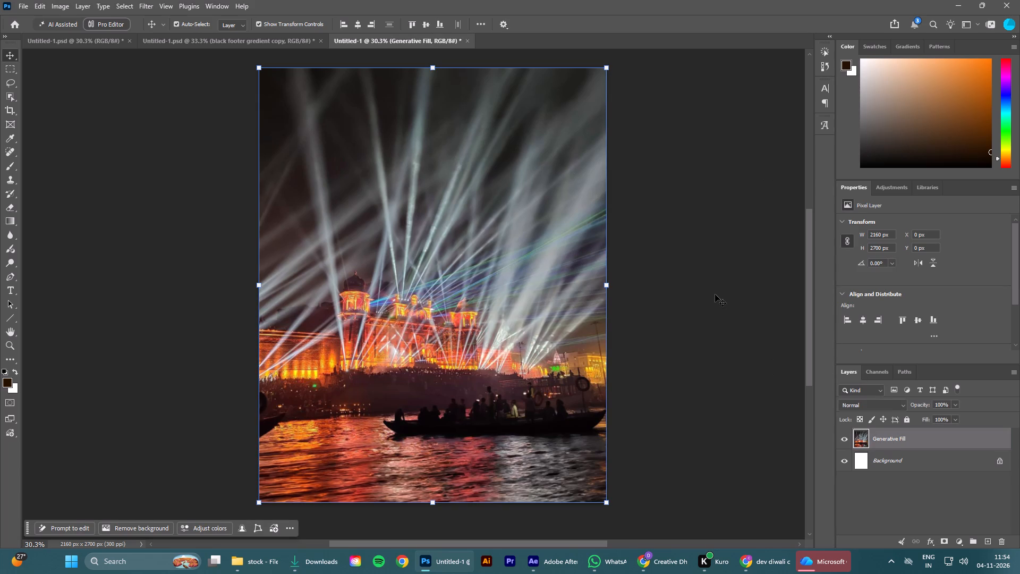
{"action": "scroll", "coordinate": [700, 266], "scroll_direction": "up", "scroll_amount": 1}
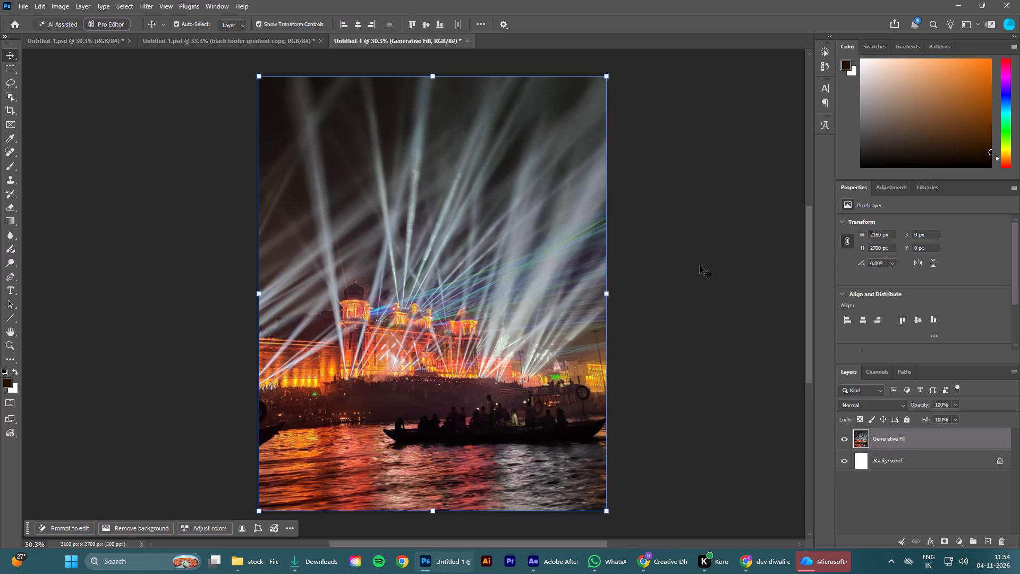
{"action": "scroll", "coordinate": [700, 266], "scroll_direction": "down", "scroll_amount": 1}
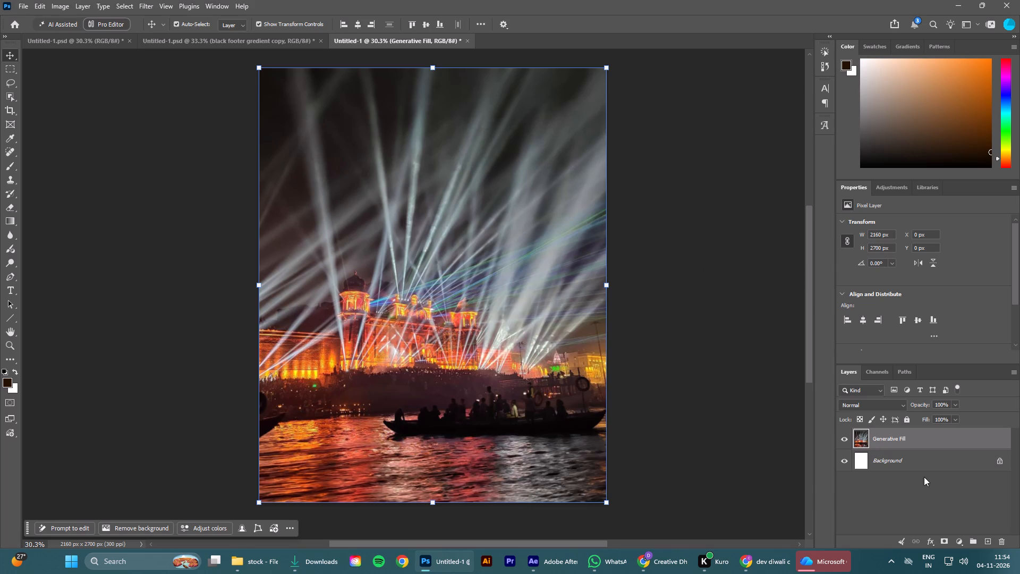
Open the Generative Fill layer in the Camera Raw Filter.
{"action": "left_click", "coordinate": [913, 481]}
{"action": "left_click", "coordinate": [908, 433]}
{"action": "left_click", "coordinate": [138, 3]}
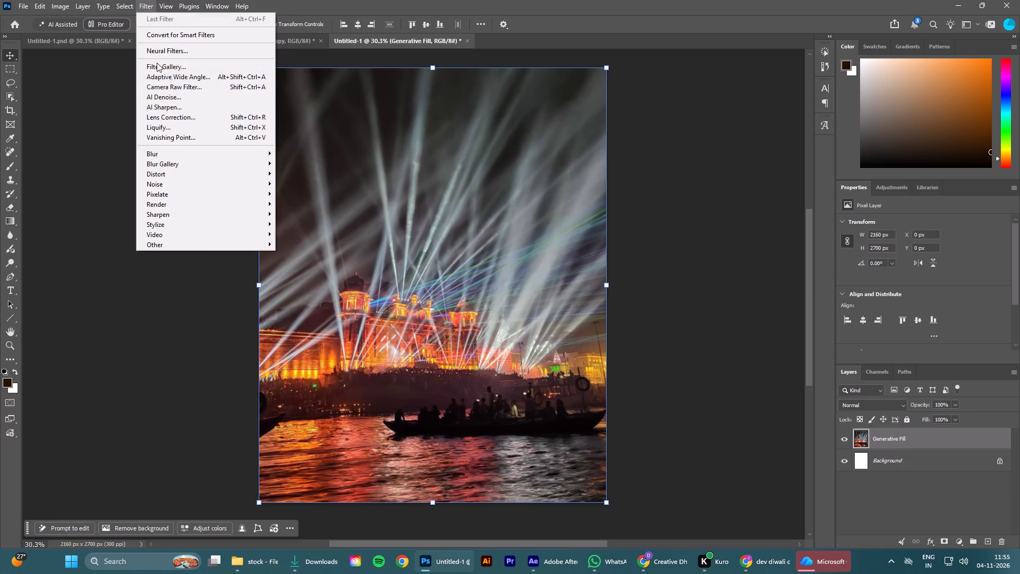
{"action": "left_click", "coordinate": [192, 90]}
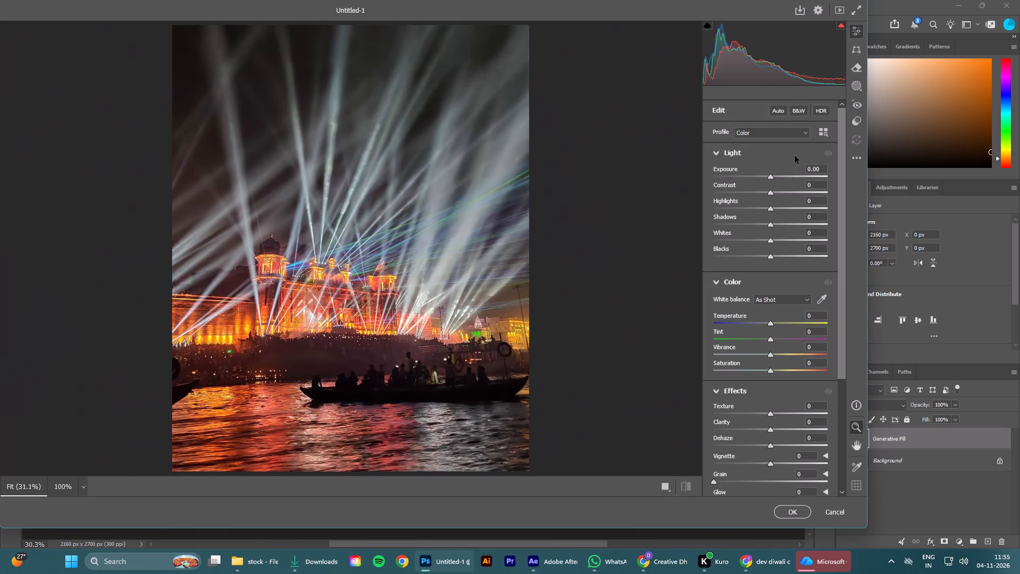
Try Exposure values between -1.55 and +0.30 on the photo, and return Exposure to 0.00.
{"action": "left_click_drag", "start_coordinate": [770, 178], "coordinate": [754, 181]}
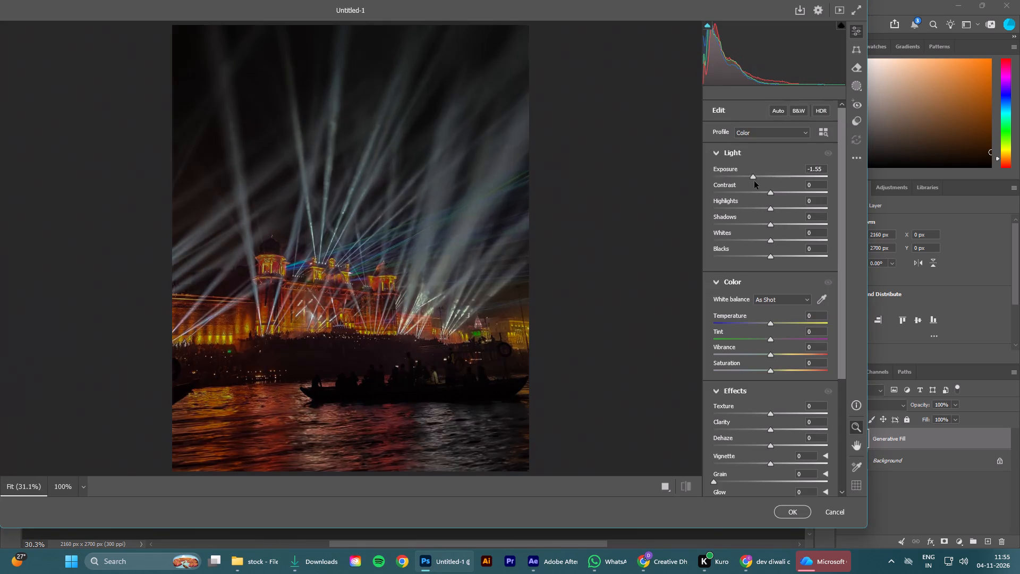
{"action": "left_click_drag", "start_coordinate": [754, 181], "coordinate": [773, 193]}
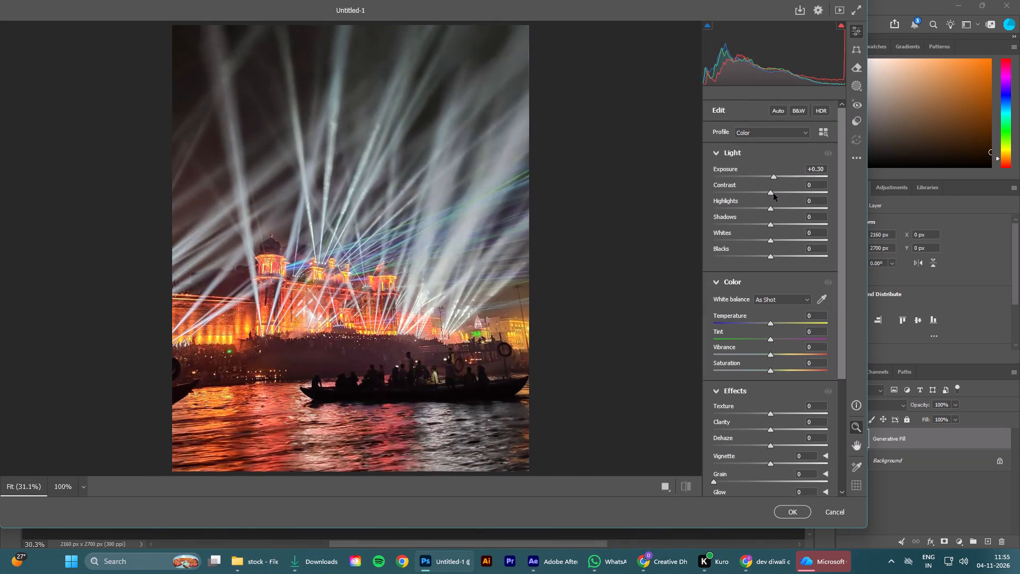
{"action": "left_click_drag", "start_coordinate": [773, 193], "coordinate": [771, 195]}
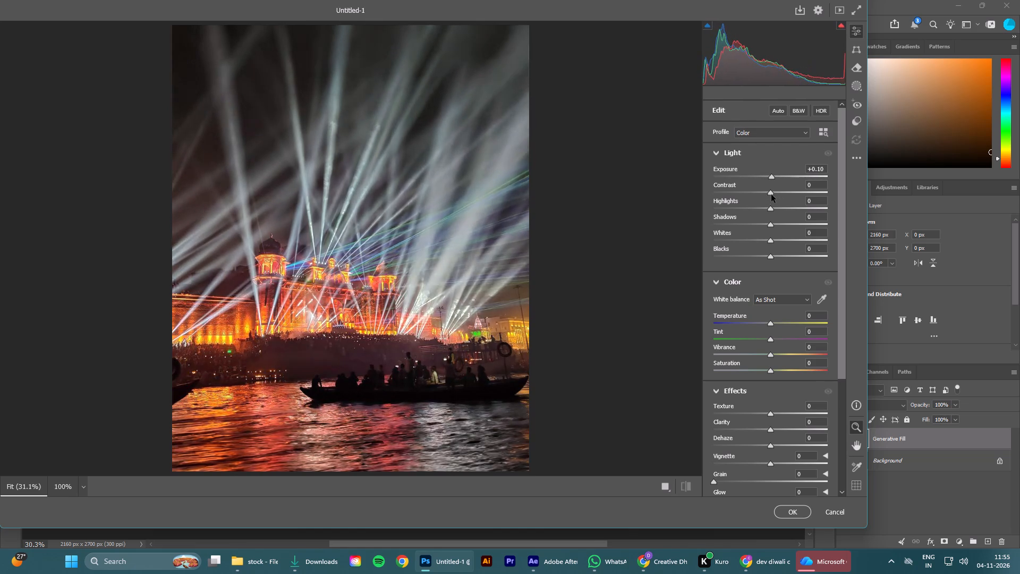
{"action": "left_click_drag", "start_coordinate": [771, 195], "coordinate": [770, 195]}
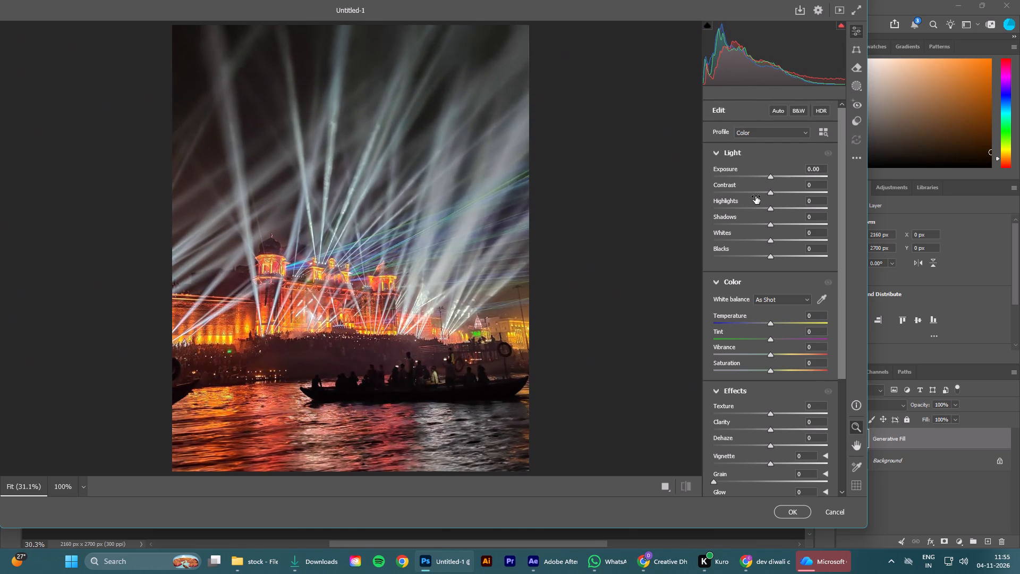
Compare Contrast strengths up to +100 on the laser show photo, and set Contrast to +15.
{"action": "left_click_drag", "start_coordinate": [771, 195], "coordinate": [834, 200]}
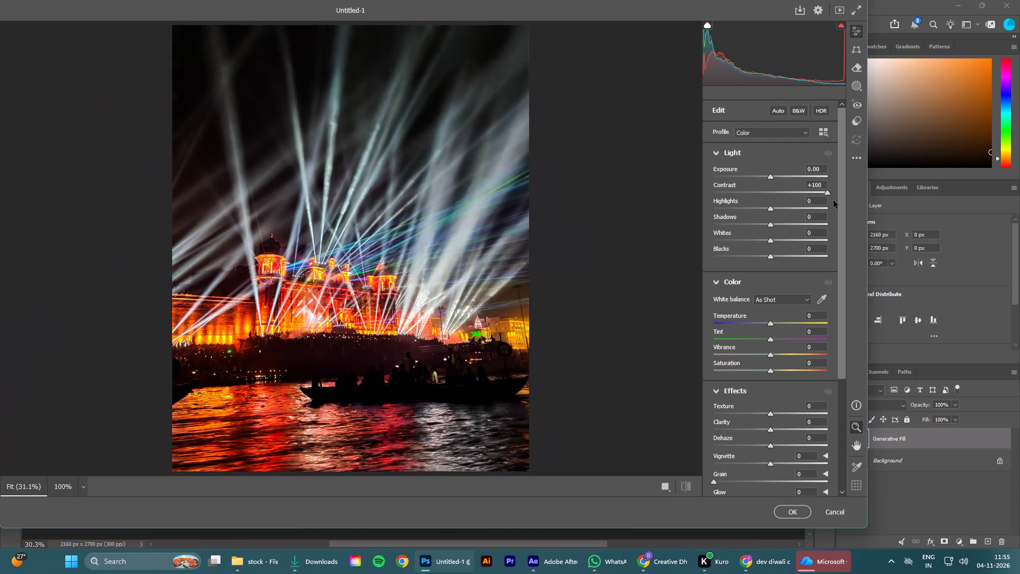
{"action": "left_click_drag", "start_coordinate": [834, 200], "coordinate": [786, 221]}
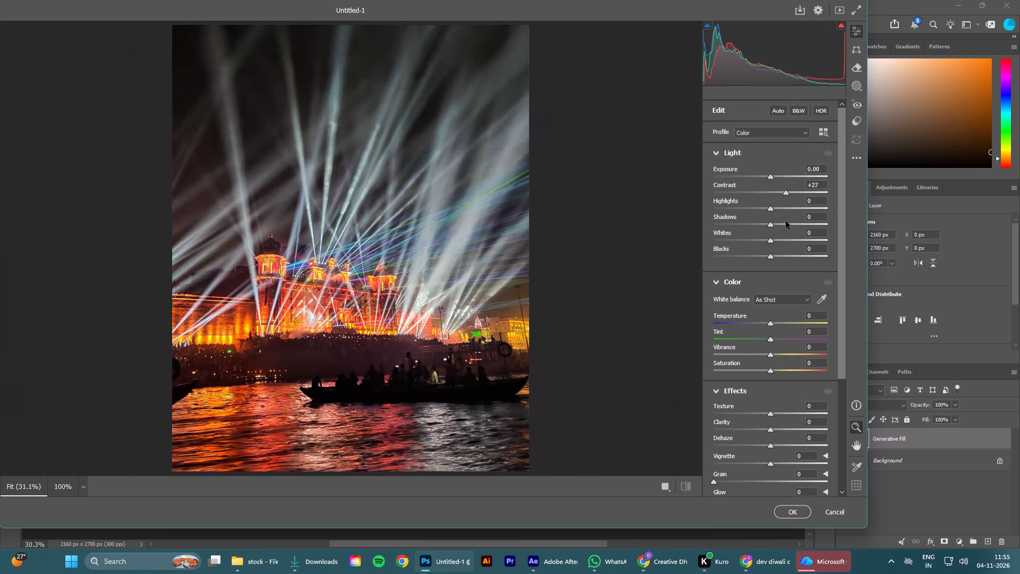
{"action": "left_click_drag", "start_coordinate": [786, 221], "coordinate": [885, 226]}
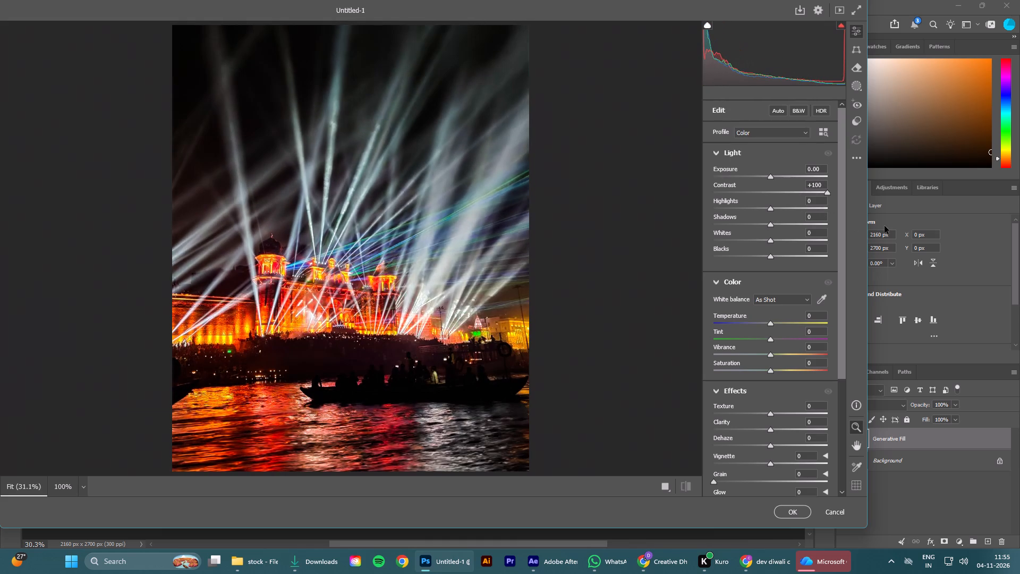
{"action": "left_click_drag", "start_coordinate": [885, 226], "coordinate": [855, 223]}
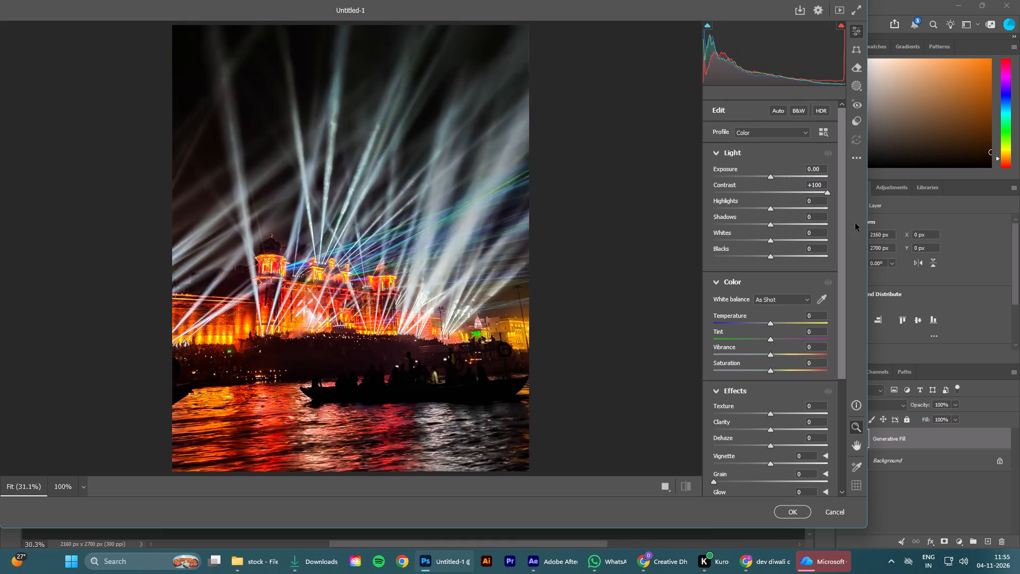
{"action": "left_click_drag", "start_coordinate": [855, 223], "coordinate": [775, 225]}
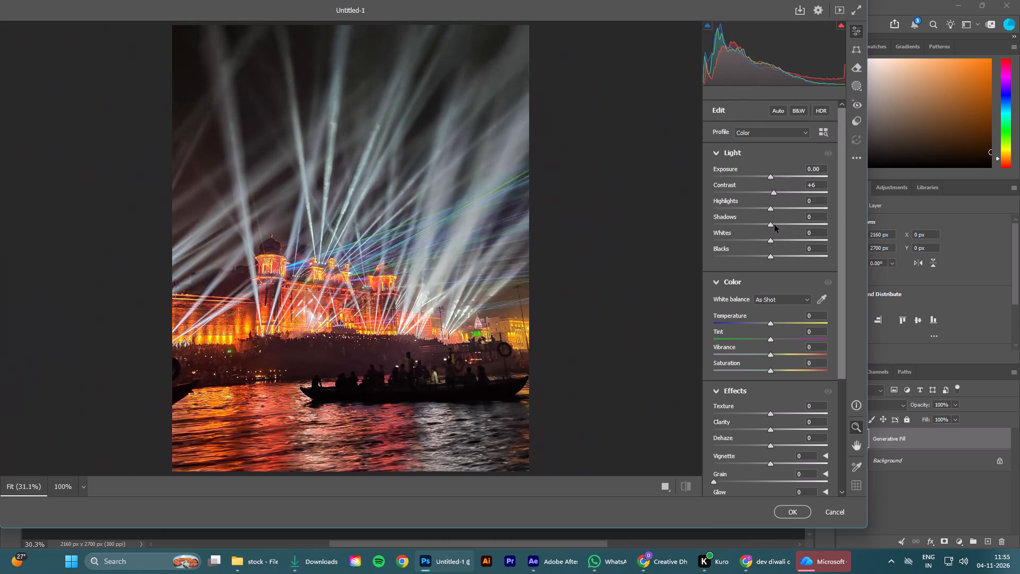
{"action": "left_click_drag", "start_coordinate": [775, 225], "coordinate": [780, 223]}
Try Highlights from -8 up to +100 on the photo, and set Highlights to +3.
{"action": "left_click_drag", "start_coordinate": [769, 210], "coordinate": [763, 214]}
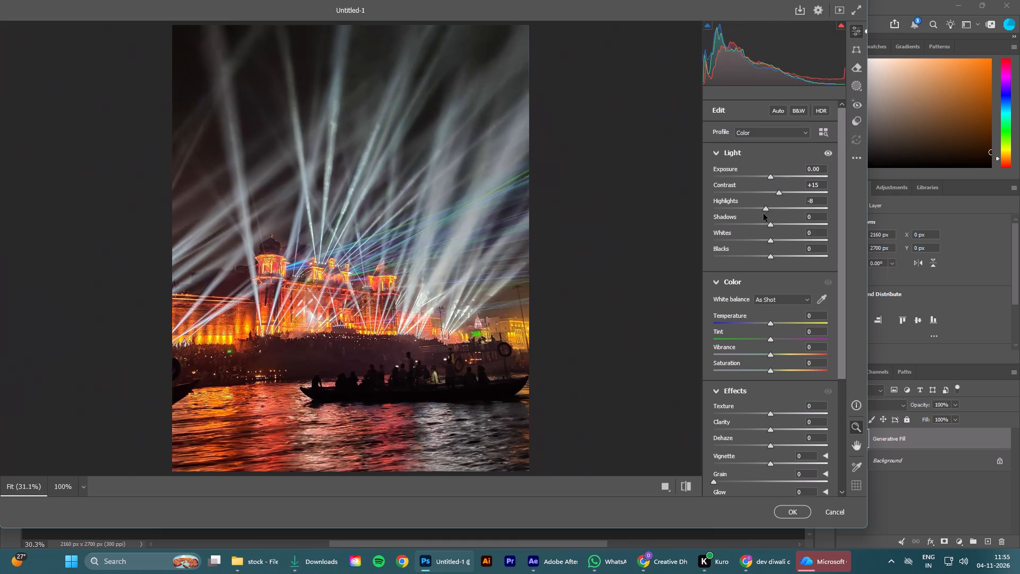
{"action": "left_click_drag", "start_coordinate": [763, 214], "coordinate": [828, 221]}
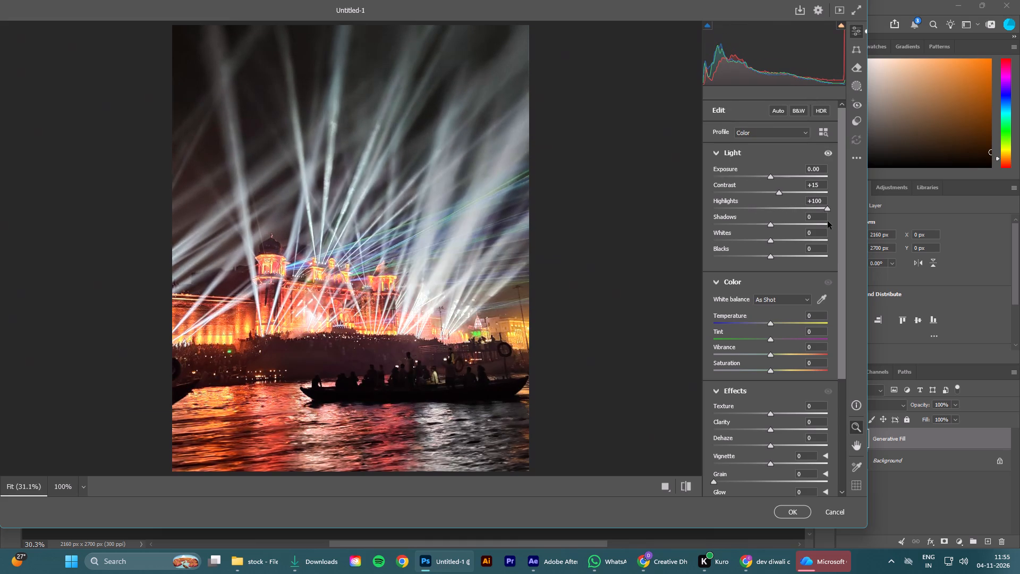
{"action": "left_click_drag", "start_coordinate": [828, 221], "coordinate": [775, 221]}
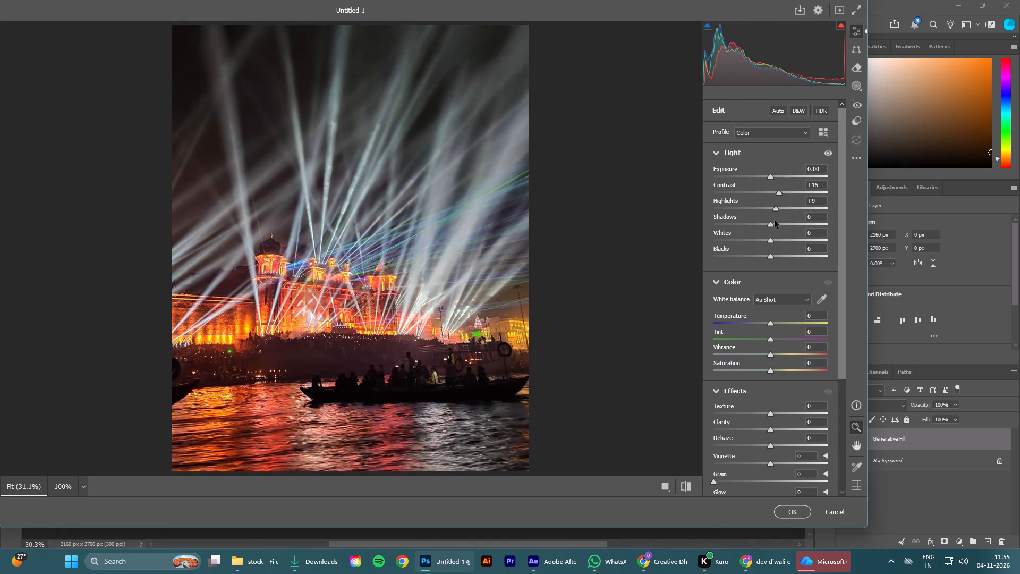
{"action": "left_click_drag", "start_coordinate": [775, 221], "coordinate": [771, 221]}
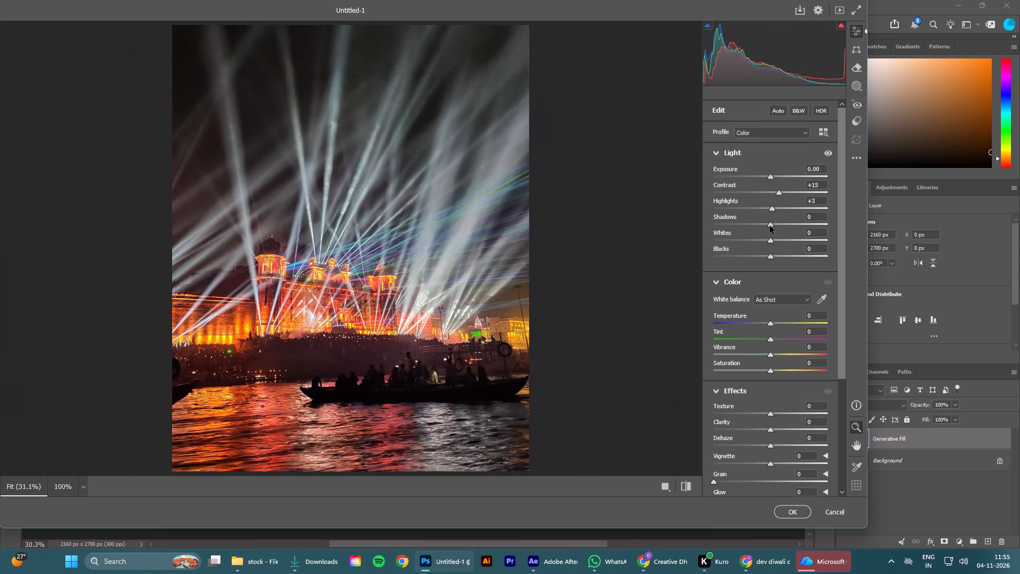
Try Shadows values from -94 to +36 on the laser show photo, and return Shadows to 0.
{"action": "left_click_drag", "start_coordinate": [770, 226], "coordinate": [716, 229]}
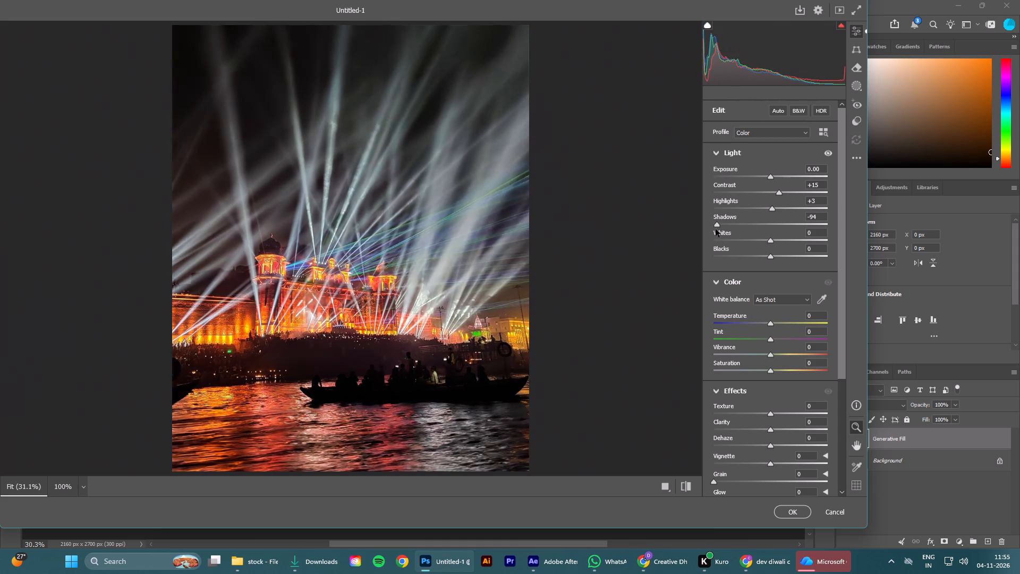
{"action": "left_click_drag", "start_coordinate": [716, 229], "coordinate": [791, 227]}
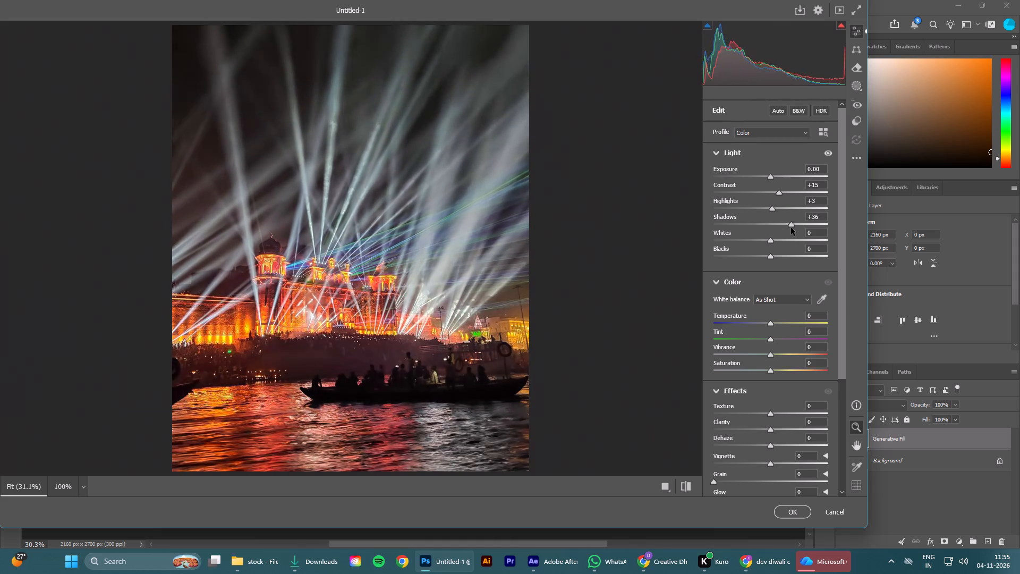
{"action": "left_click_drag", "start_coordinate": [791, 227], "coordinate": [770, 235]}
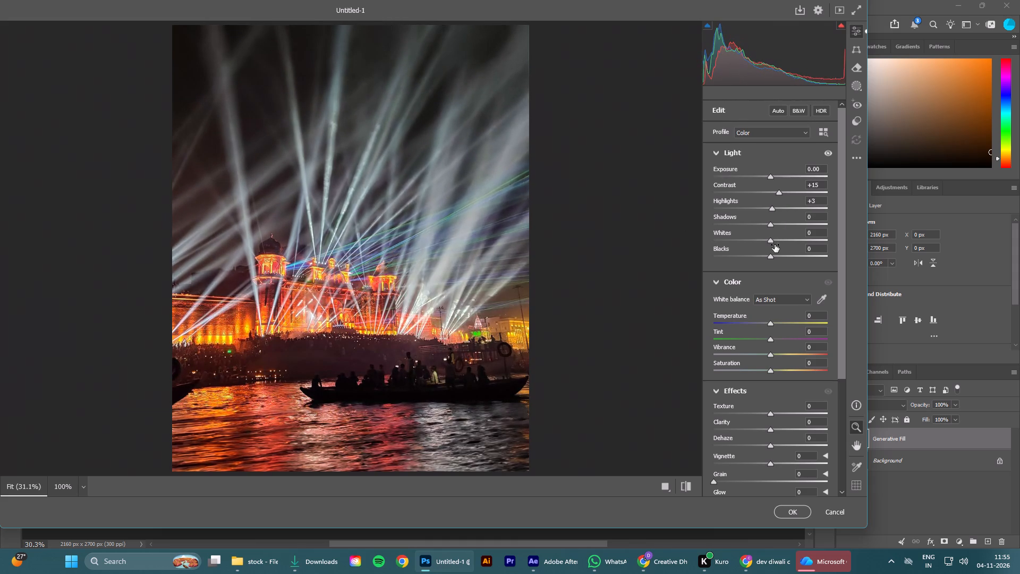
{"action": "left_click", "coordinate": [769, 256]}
Compare Whites values from +67 down to -88 on the photo, and set Whites to -2.
{"action": "left_click_drag", "start_coordinate": [771, 241], "coordinate": [813, 244]}
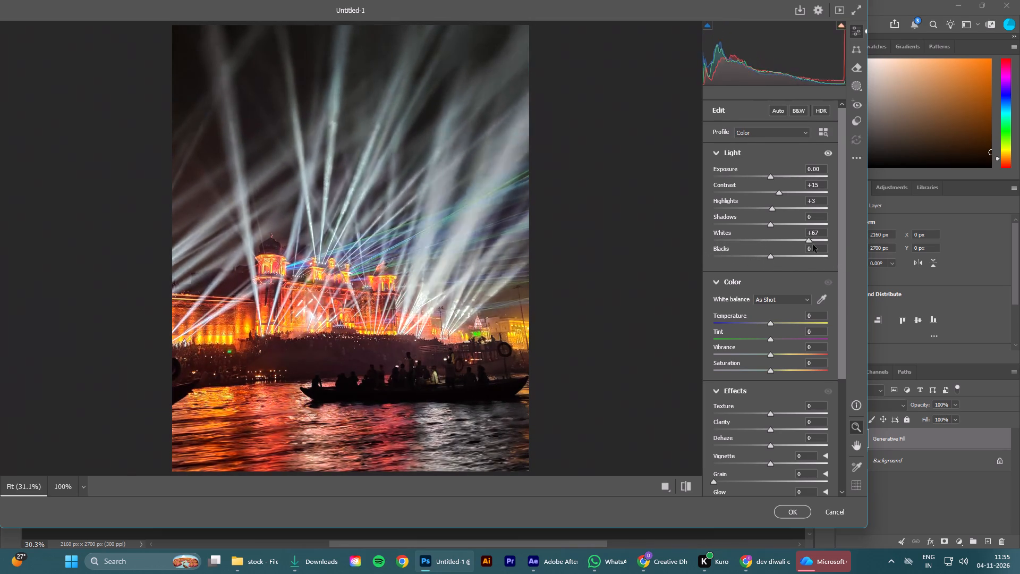
{"action": "left_click_drag", "start_coordinate": [813, 244], "coordinate": [740, 253]}
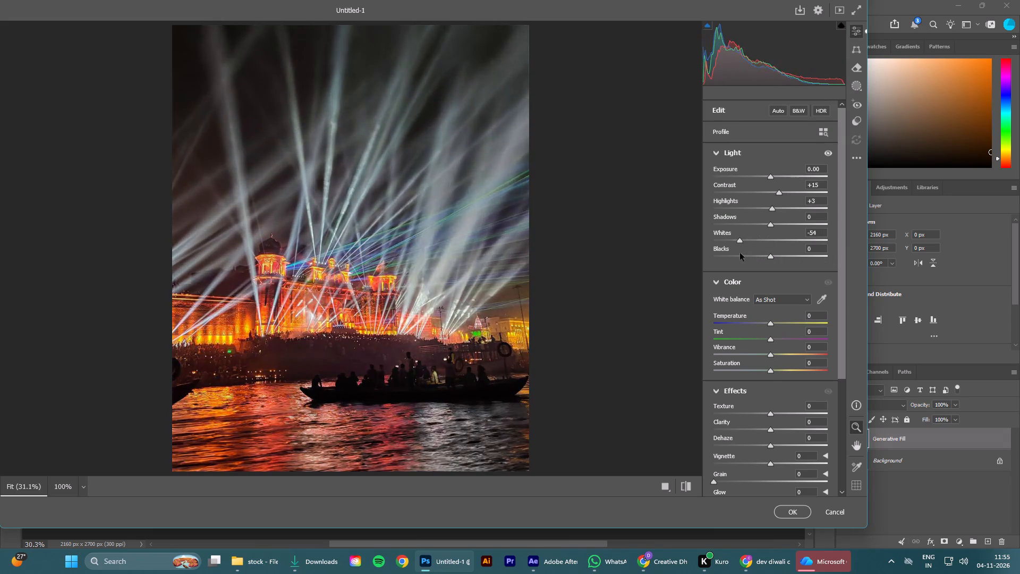
{"action": "left_click_drag", "start_coordinate": [740, 253], "coordinate": [720, 258]}
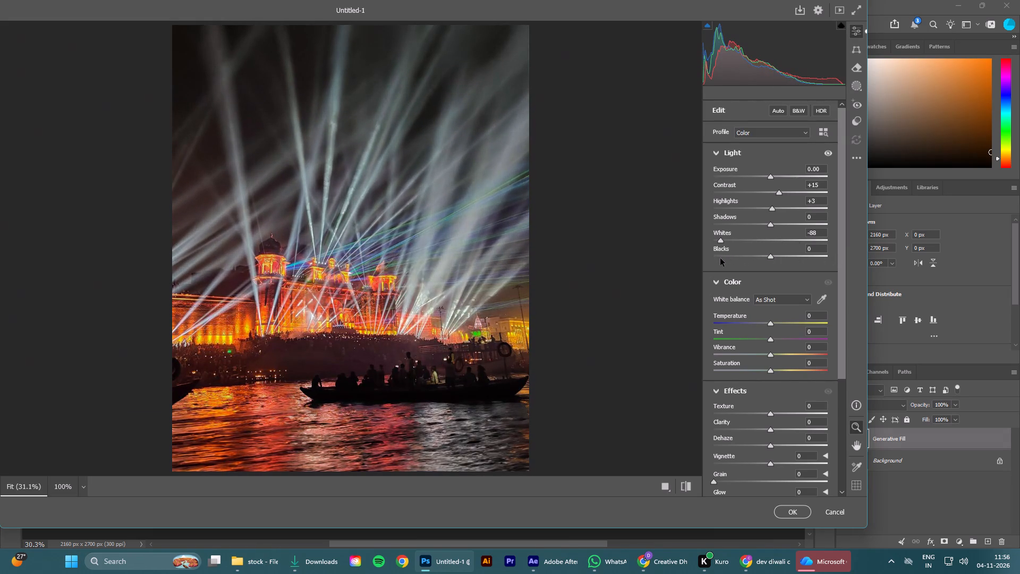
{"action": "left_click_drag", "start_coordinate": [720, 258], "coordinate": [770, 259]}
Try darkening Blacks to -25 and -46 on the photo, and set Blacks to -3.
{"action": "left_click_drag", "start_coordinate": [771, 257], "coordinate": [757, 259]}
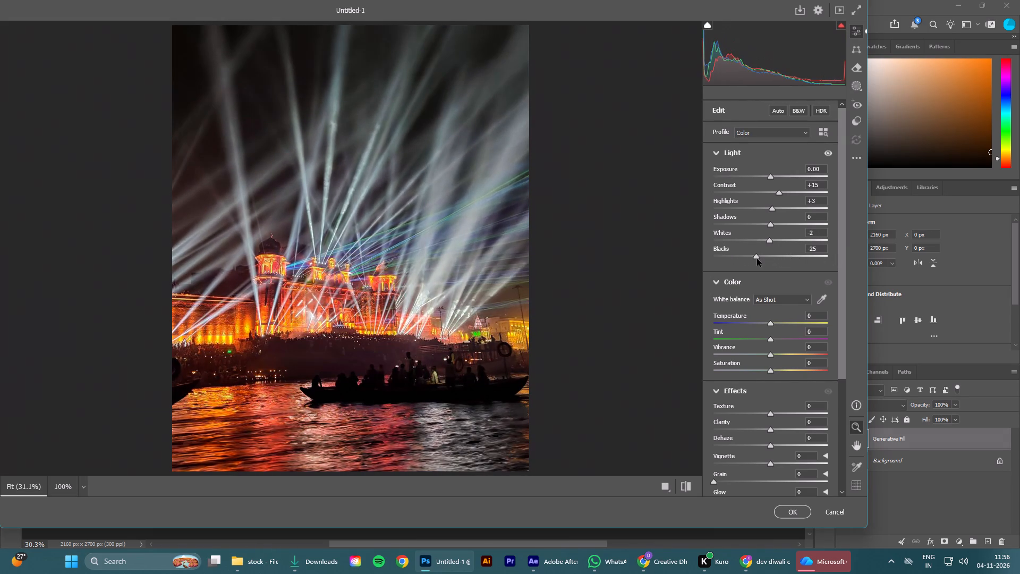
{"action": "left_click_drag", "start_coordinate": [757, 259], "coordinate": [744, 265]}
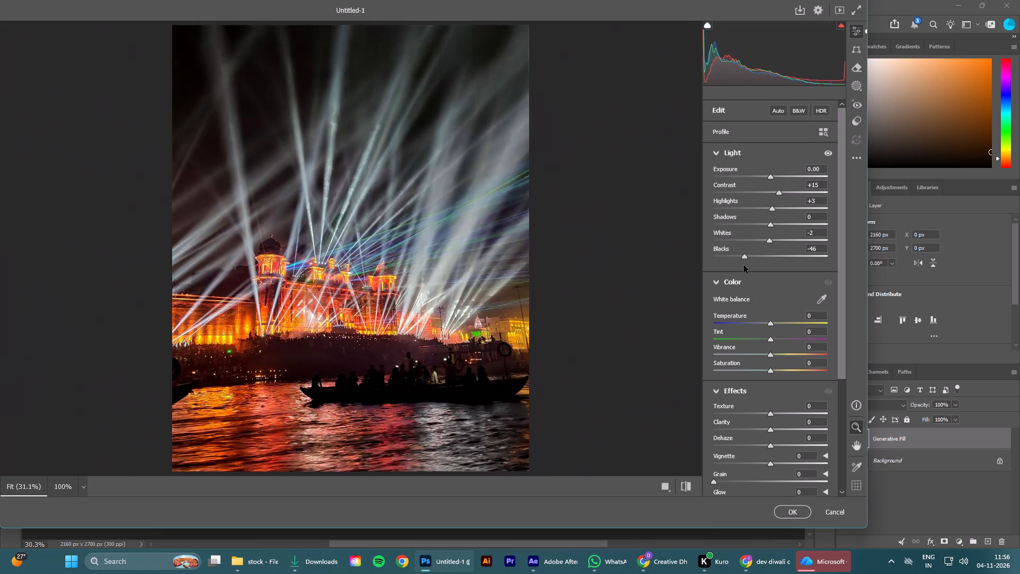
{"action": "left_click_drag", "start_coordinate": [744, 265], "coordinate": [769, 264]}
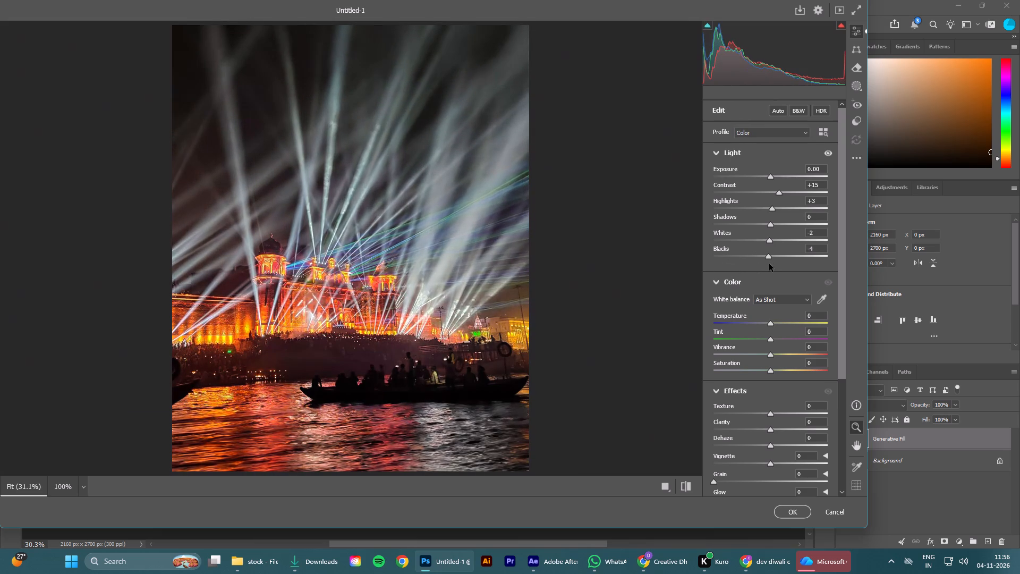
{"action": "left_click_drag", "start_coordinate": [769, 264], "coordinate": [770, 264]}
Try a stronger Contrast of +51 on the photo, and set Contrast to +26.
{"action": "left_click_drag", "start_coordinate": [780, 192], "coordinate": [801, 193]}
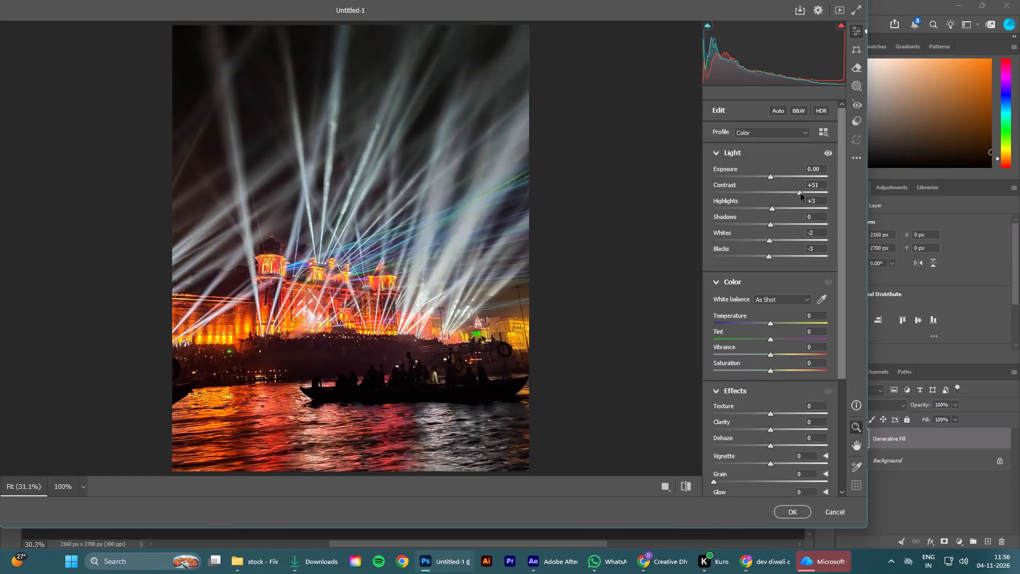
{"action": "left_click_drag", "start_coordinate": [801, 193], "coordinate": [786, 202]}
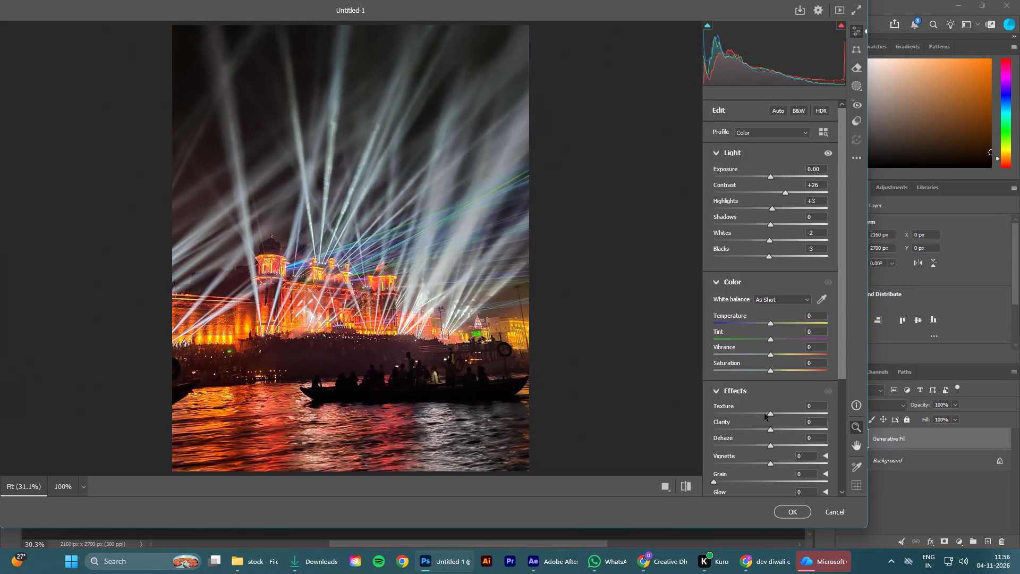
Set Texture to +8, Clarity to +9 and Dehaze to +9 after trying Dehaze at +44, and apply the Camera Raw Filter.
{"action": "left_click_drag", "start_coordinate": [769, 413], "coordinate": [773, 412]}
{"action": "left_click_drag", "start_coordinate": [769, 429], "coordinate": [775, 429]}
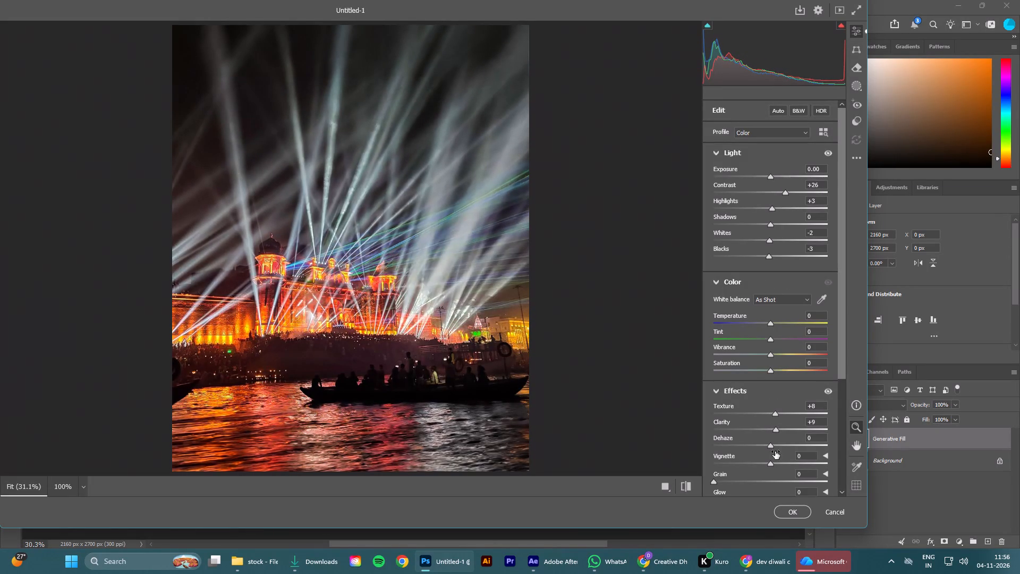
{"action": "left_click_drag", "start_coordinate": [770, 445], "coordinate": [795, 445]}
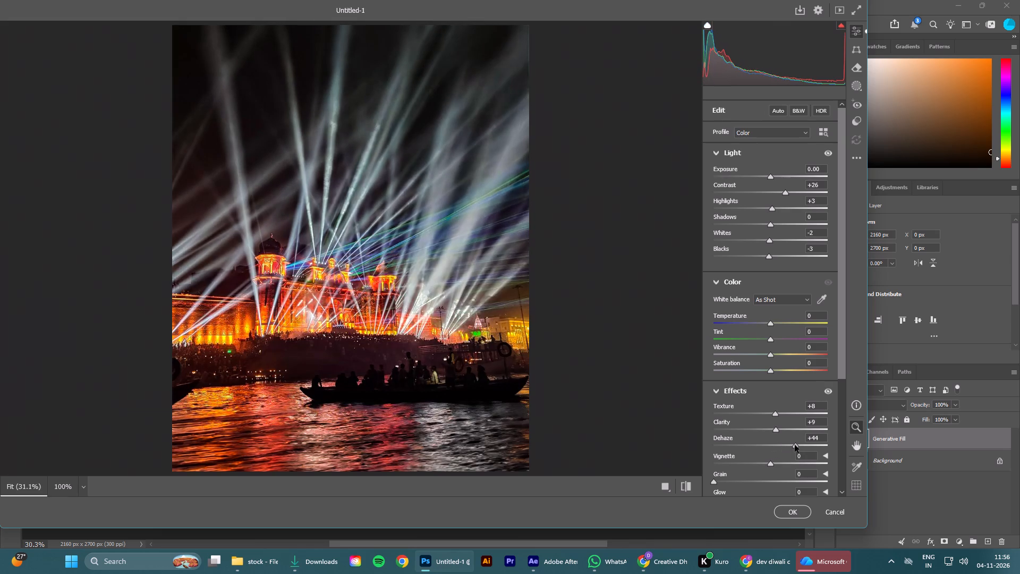
{"action": "left_click_drag", "start_coordinate": [795, 445], "coordinate": [769, 453]}
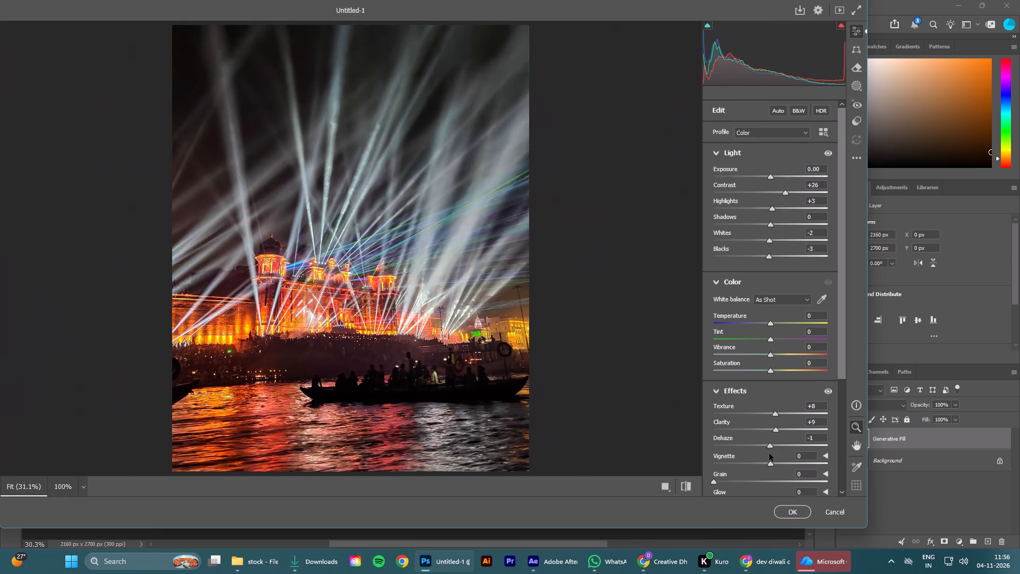
{"action": "left_click_drag", "start_coordinate": [769, 453], "coordinate": [775, 450]}
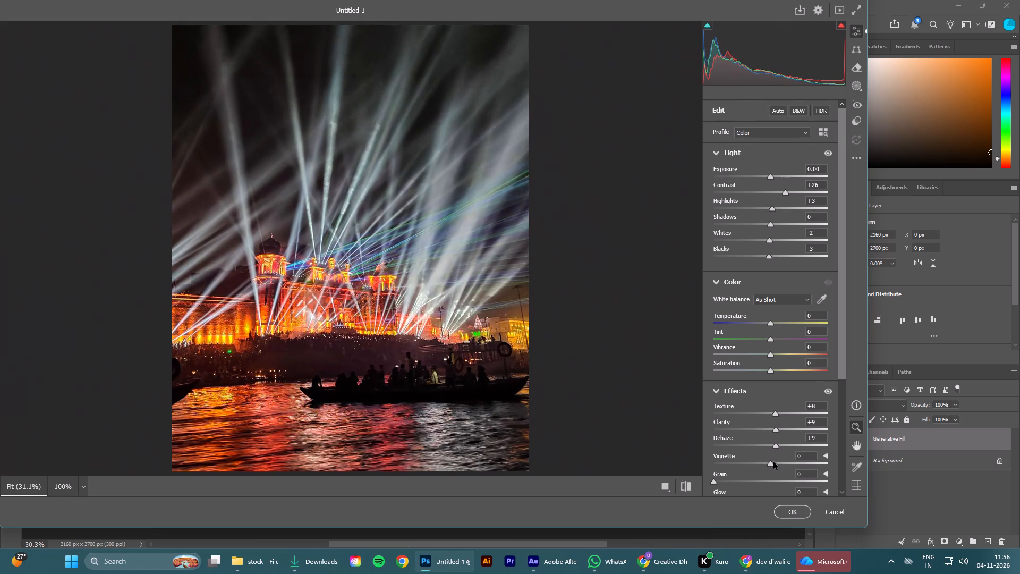
{"action": "left_click", "coordinate": [773, 462]}
{"action": "left_click", "coordinate": [790, 515]}
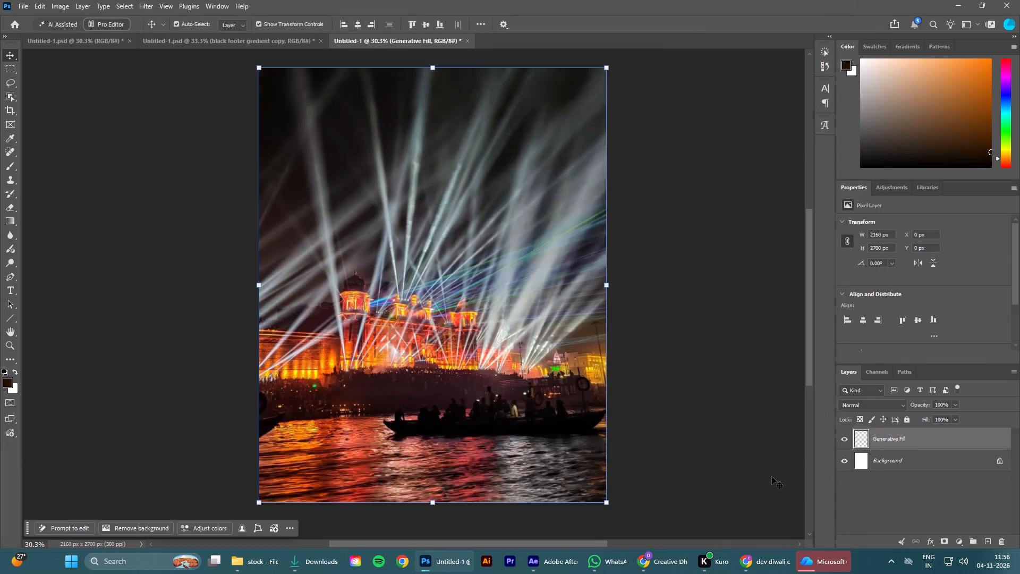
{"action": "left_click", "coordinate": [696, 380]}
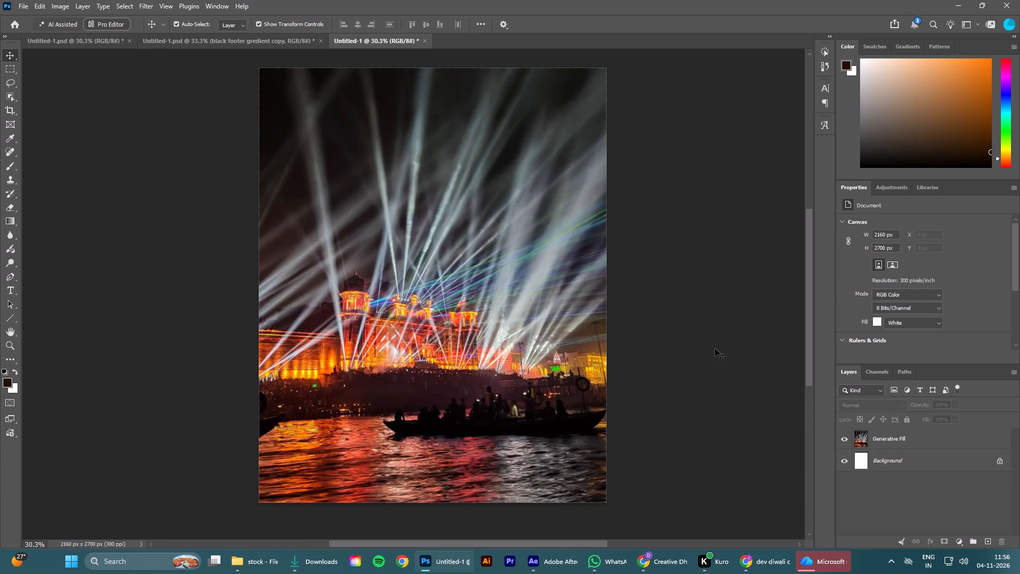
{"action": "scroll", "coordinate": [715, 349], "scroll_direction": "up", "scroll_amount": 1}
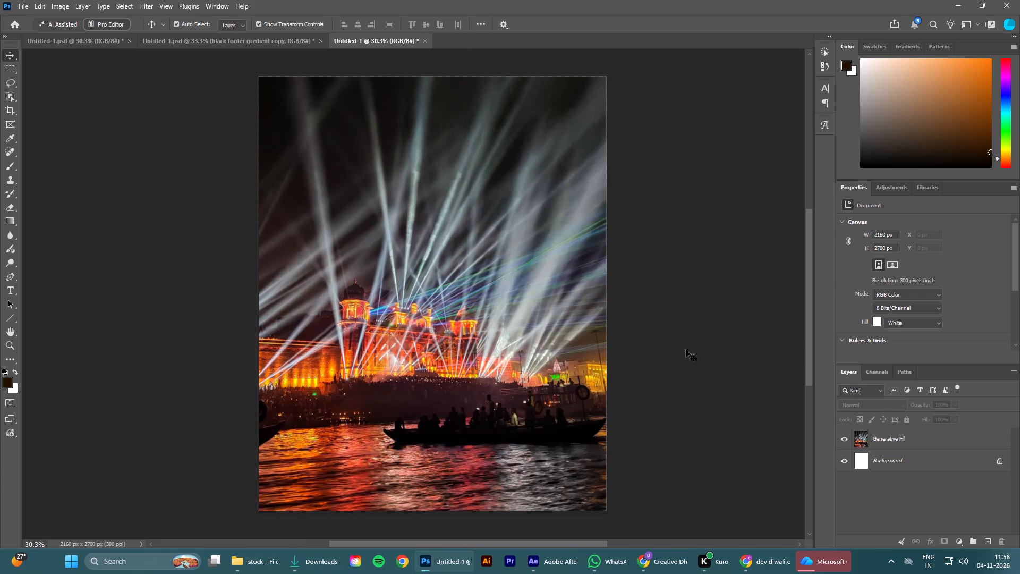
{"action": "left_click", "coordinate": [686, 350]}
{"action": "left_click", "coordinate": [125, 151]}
Export the graded image as a 2160 x 2700 px JPG at quality 7 to Downloads, named Untitledsac-1.jpg.
{"action": "left_click", "coordinate": [24, 3]}
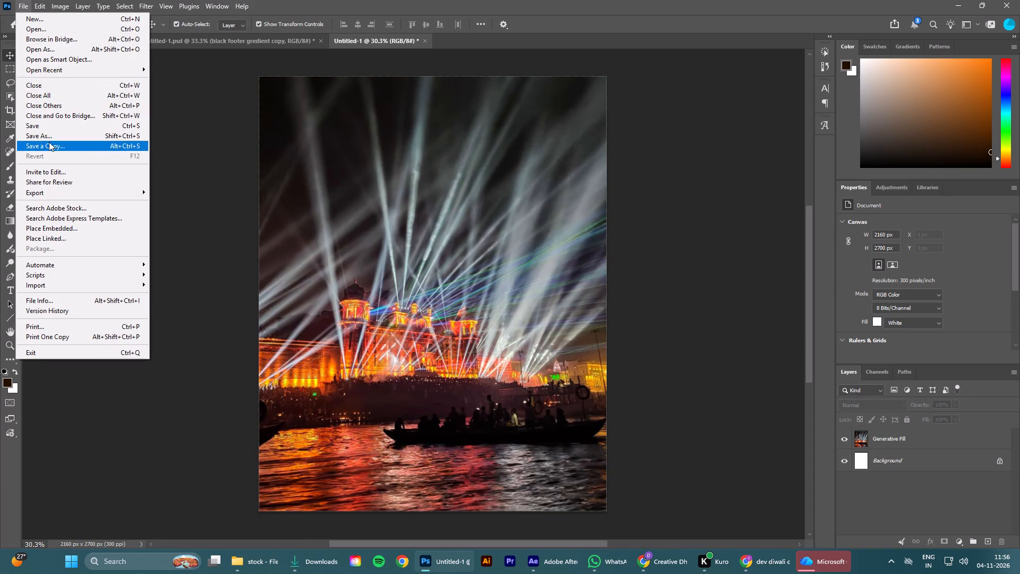
{"action": "left_click", "coordinate": [192, 204]}
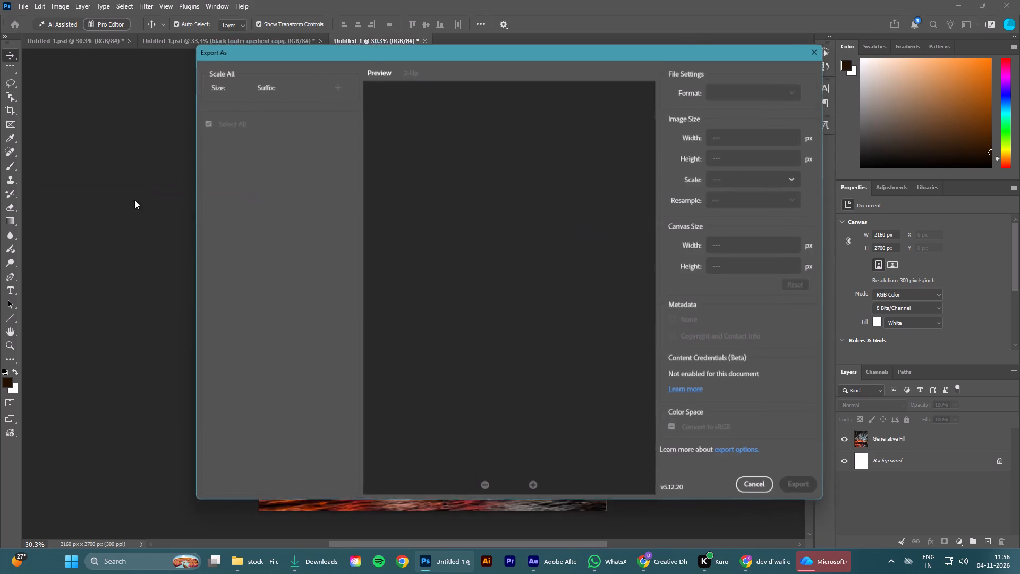
{"action": "left_click_drag", "start_coordinate": [782, 109], "coordinate": [845, 114]}
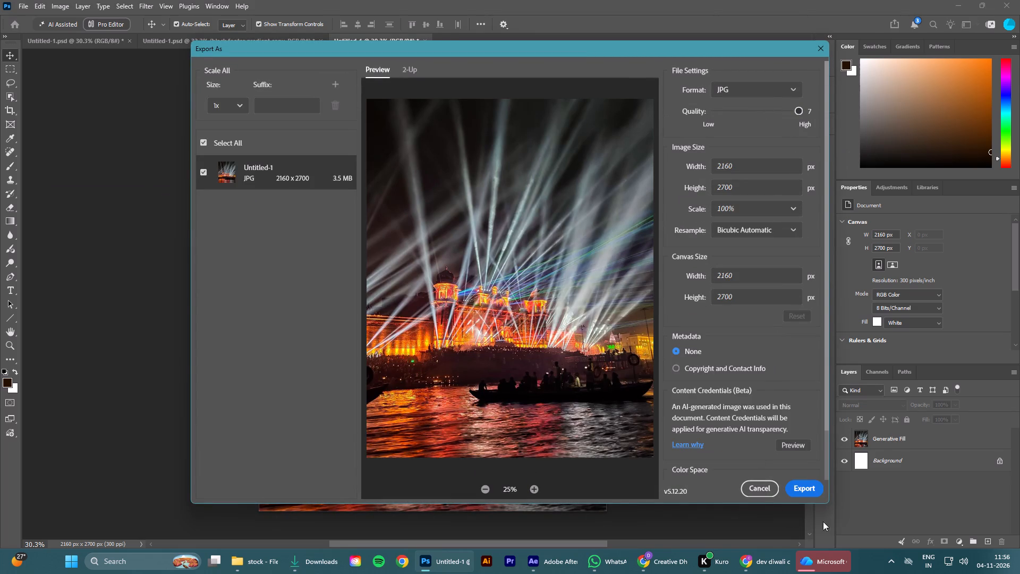
{"action": "left_click", "coordinate": [801, 486]}
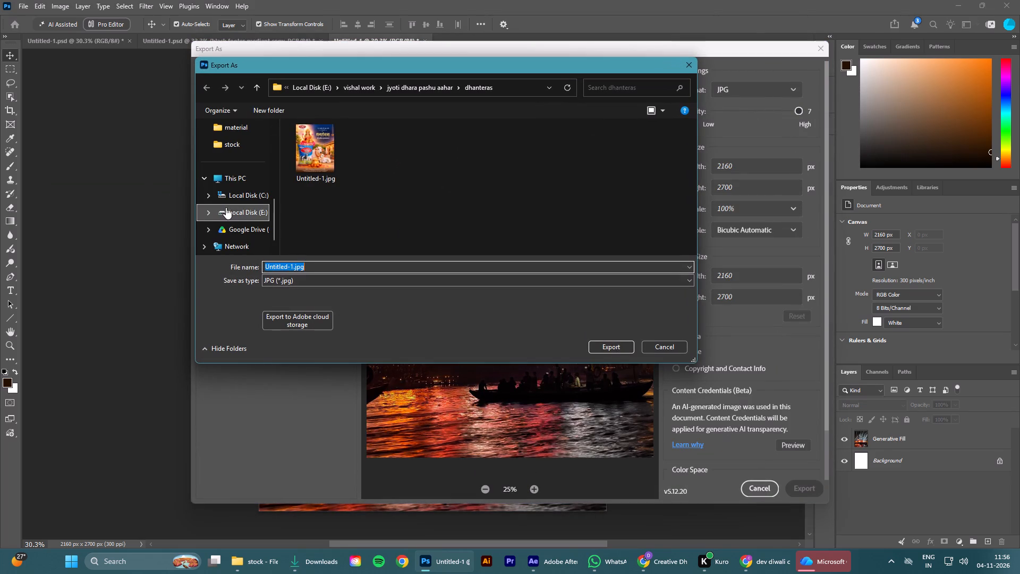
{"action": "scroll", "coordinate": [231, 207], "scroll_direction": "up", "scroll_amount": 6}
{"action": "left_click", "coordinate": [233, 217]}
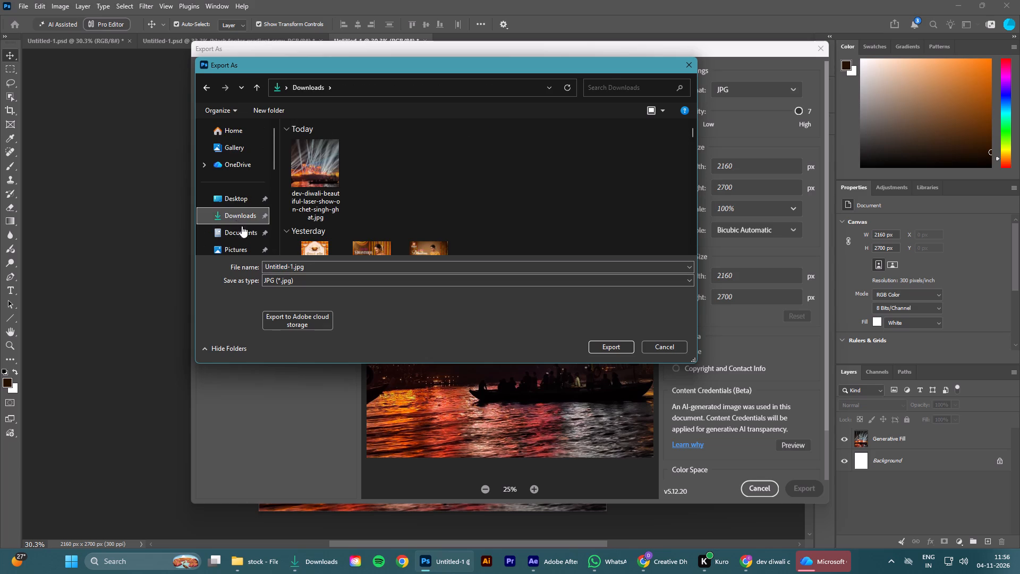
{"action": "left_click", "coordinate": [614, 344]}
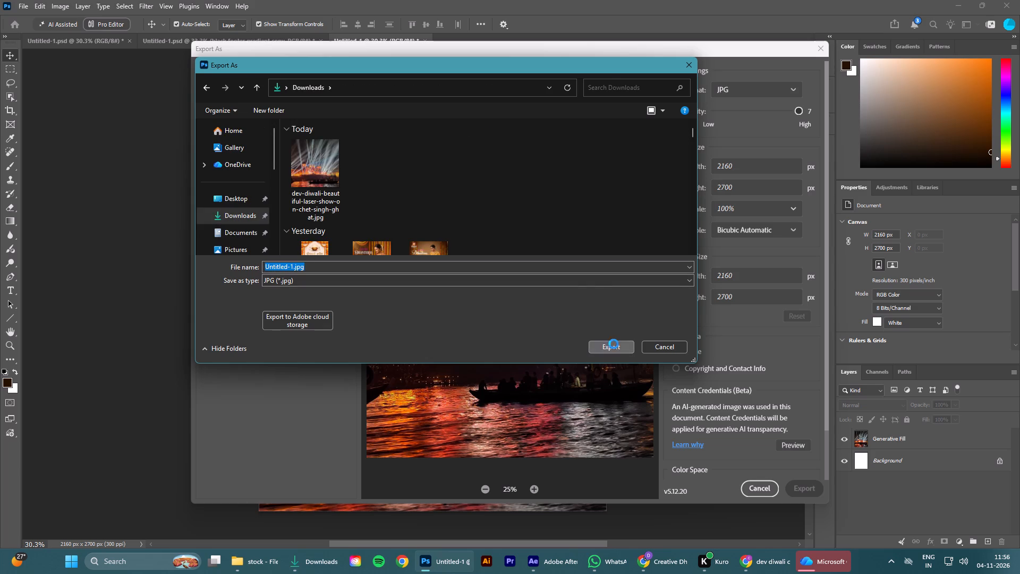
{"action": "left_click", "coordinate": [569, 278]}
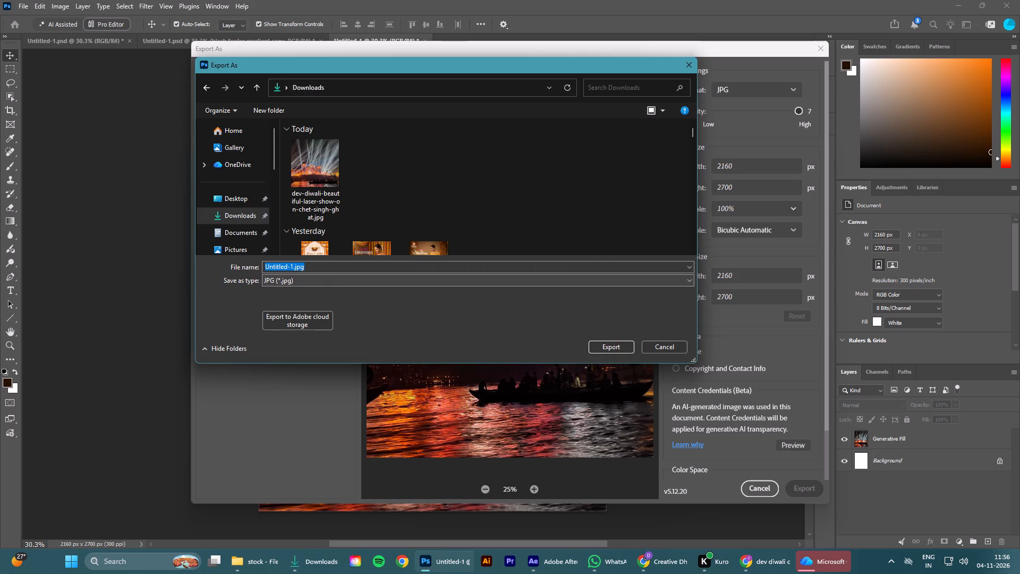
{"action": "left_click", "coordinate": [291, 266]}
{"action": "left_click", "coordinate": [287, 267]}
{"action": "type", "text": "sac"}
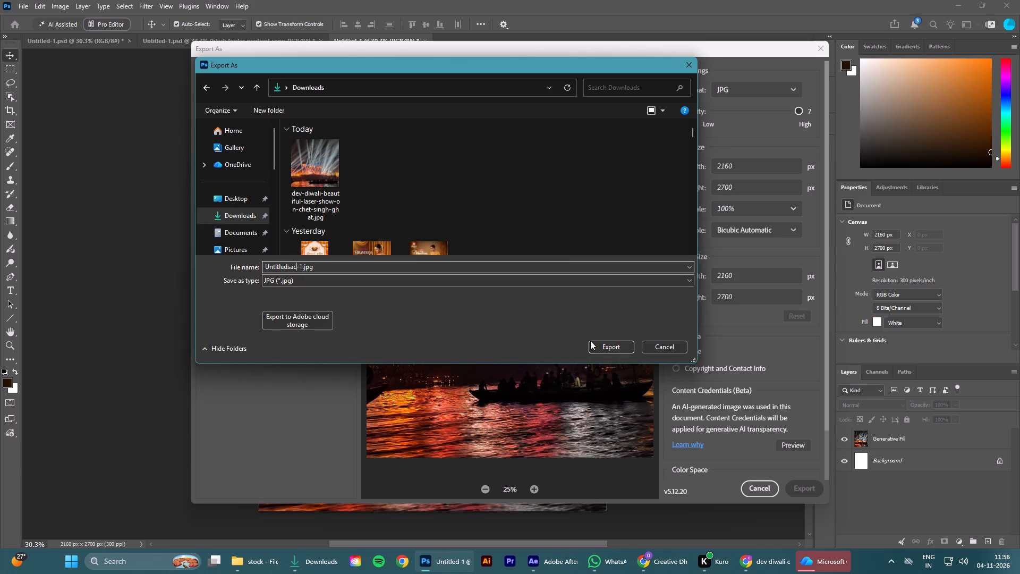
{"action": "left_click", "coordinate": [602, 345]}
{"action": "left_click", "coordinate": [953, 7]}
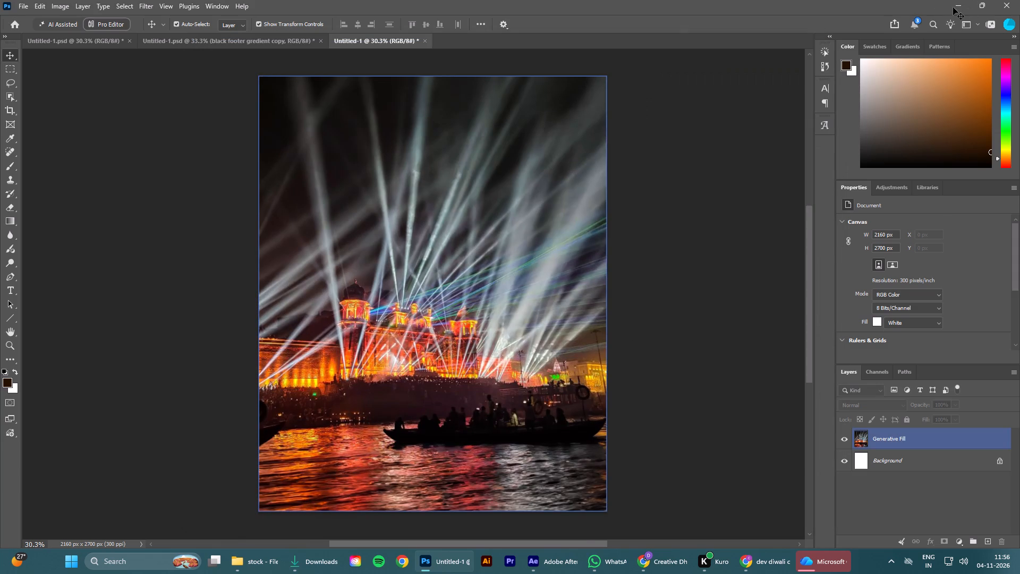
{"action": "left_click", "coordinate": [953, 8]}
{"action": "left_click", "coordinate": [960, 3]}
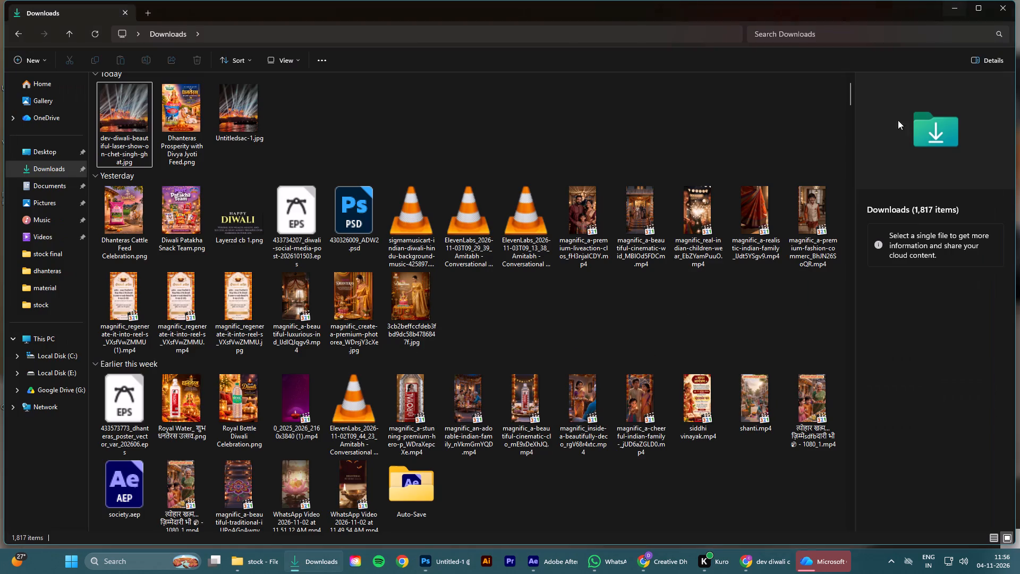
{"action": "left_click", "coordinate": [99, 27]}
{"action": "left_click", "coordinate": [95, 32]}
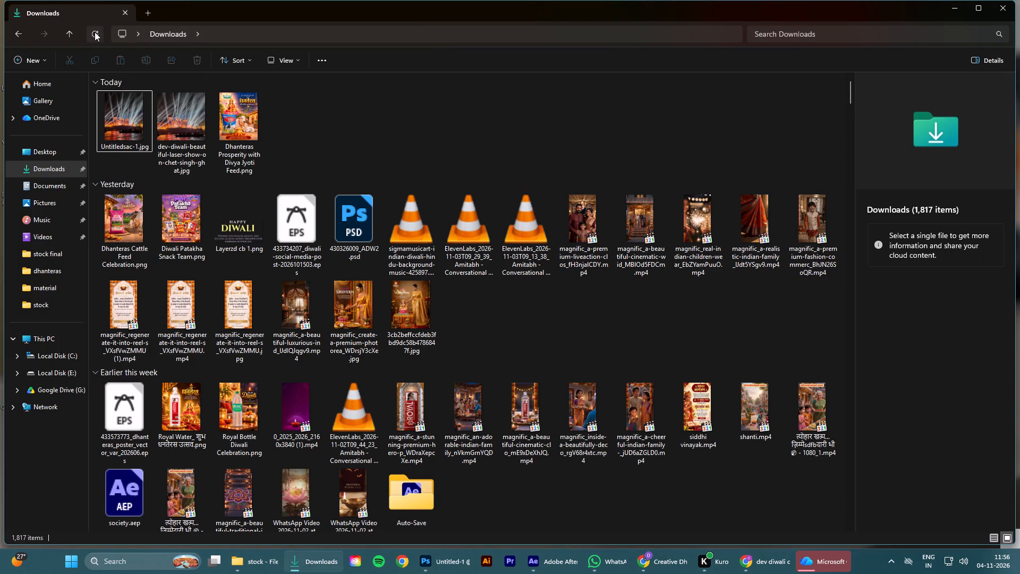
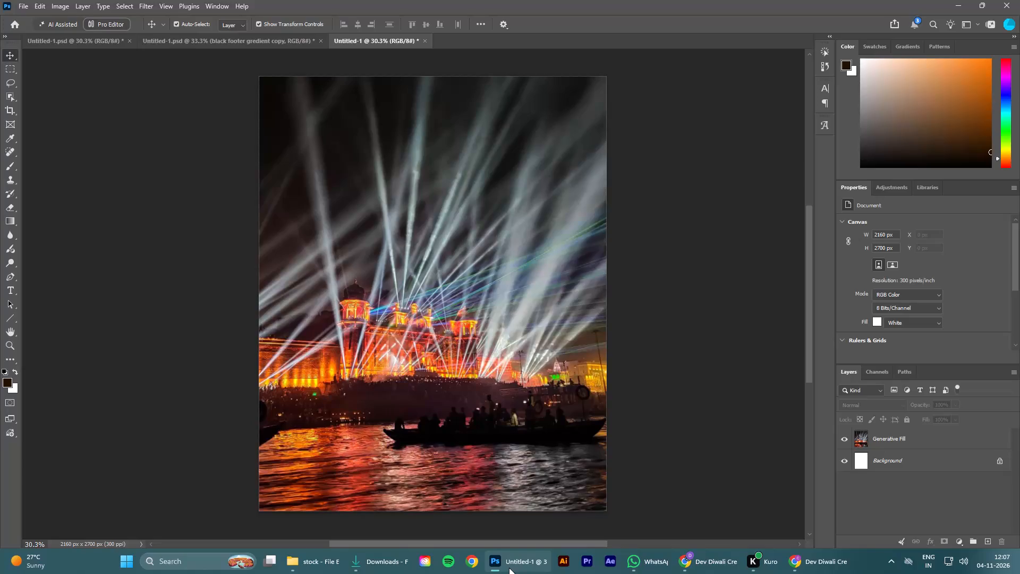
Place the newest downloaded Golden Dev Diwali at Chet Singh Ghat.png into the 2160 x 2700 px Photoshop document, filling the canvas.
{"action": "left_click", "coordinate": [382, 561]}
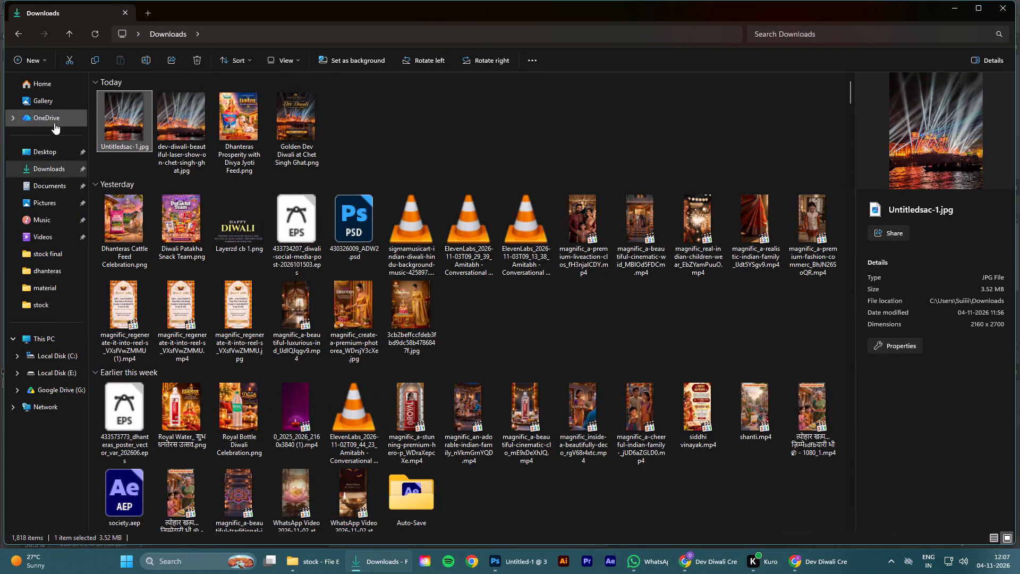
{"action": "left_click", "coordinate": [90, 33]}
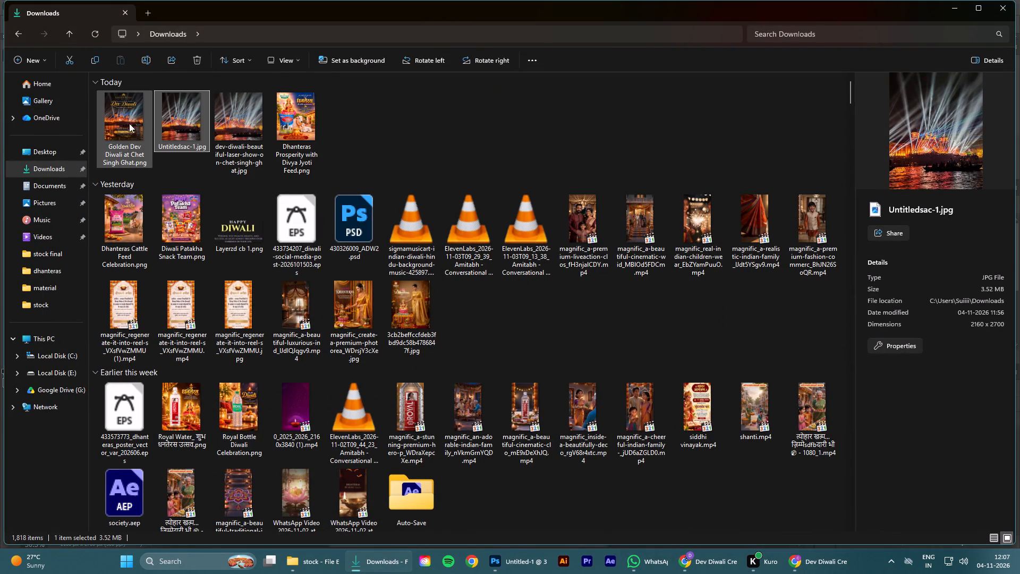
{"action": "left_click", "coordinate": [127, 121]}
{"action": "left_click_drag", "start_coordinate": [120, 113], "coordinate": [415, 443]}
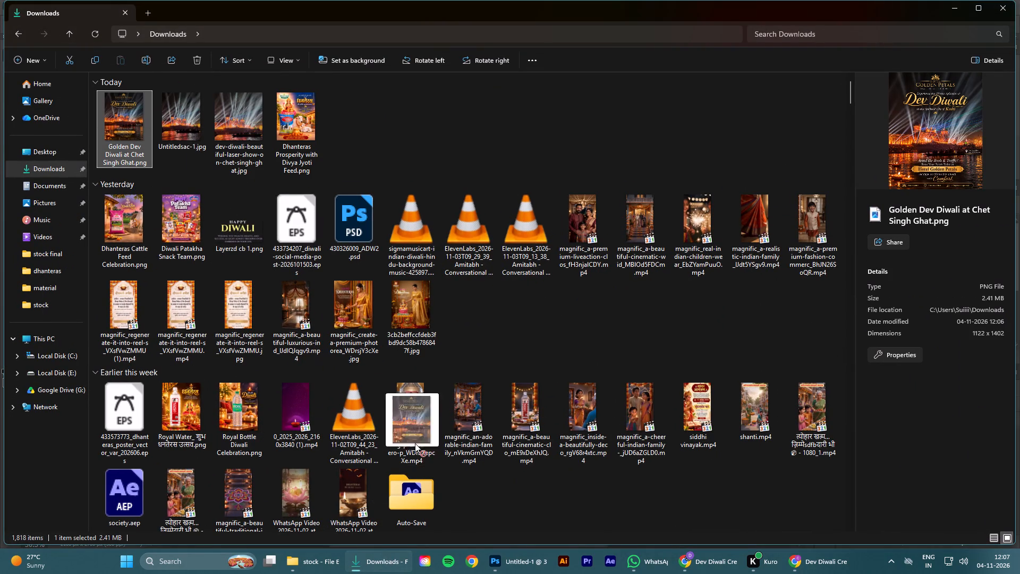
{"action": "left_click_drag", "start_coordinate": [415, 443], "coordinate": [472, 383]}
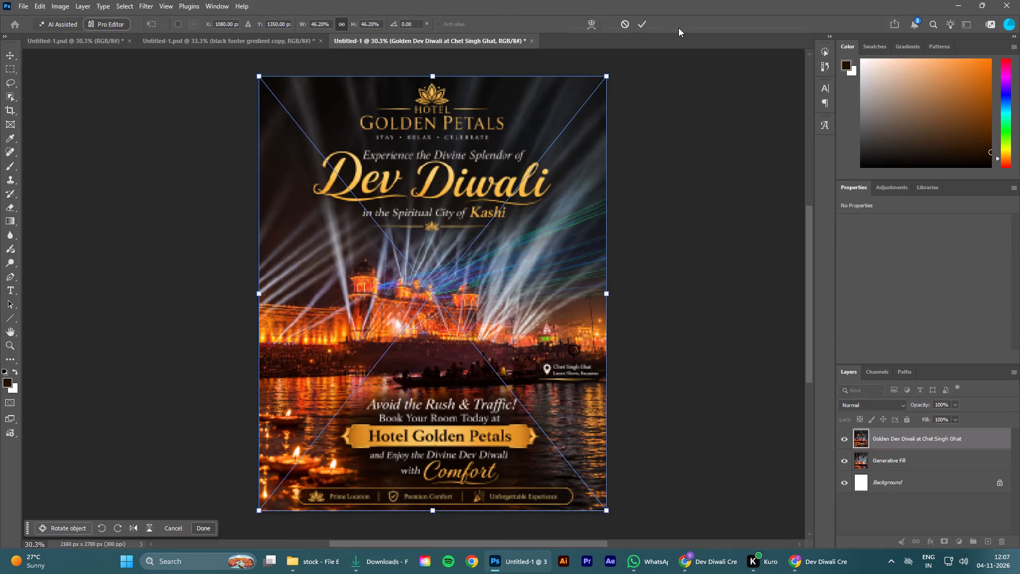
{"action": "left_click", "coordinate": [644, 22]}
{"action": "left_click", "coordinate": [647, 245]}
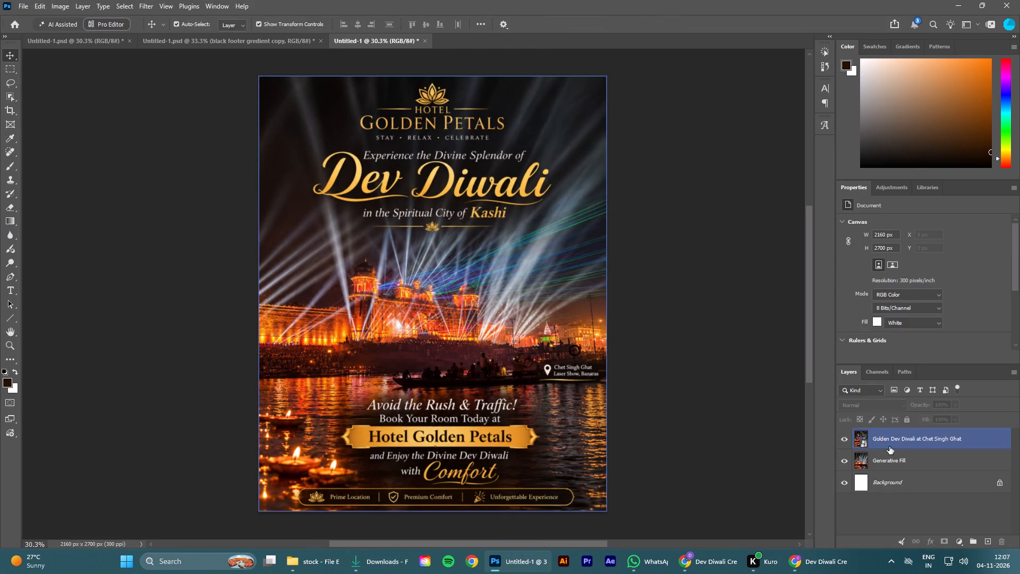
Delete the Generative Fill layer beneath the placed poster.
{"action": "left_click", "coordinate": [892, 453]}
{"action": "key", "text": "Delete"}
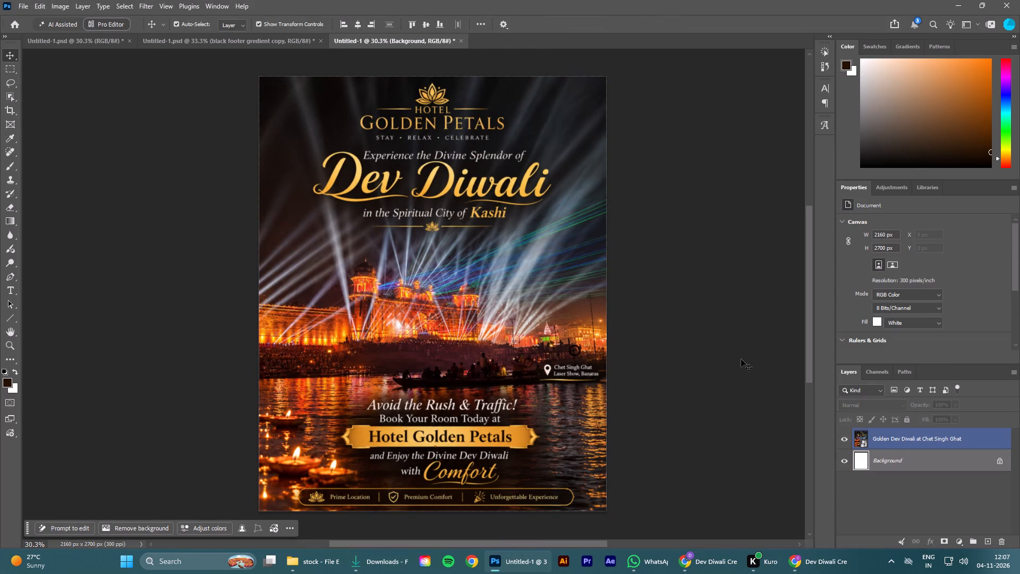
{"action": "left_click", "coordinate": [677, 332]}
Examine the placed poster's lower text block and footer strip up close.
{"action": "scroll", "coordinate": [676, 332], "scroll_direction": "down", "scroll_amount": 1}
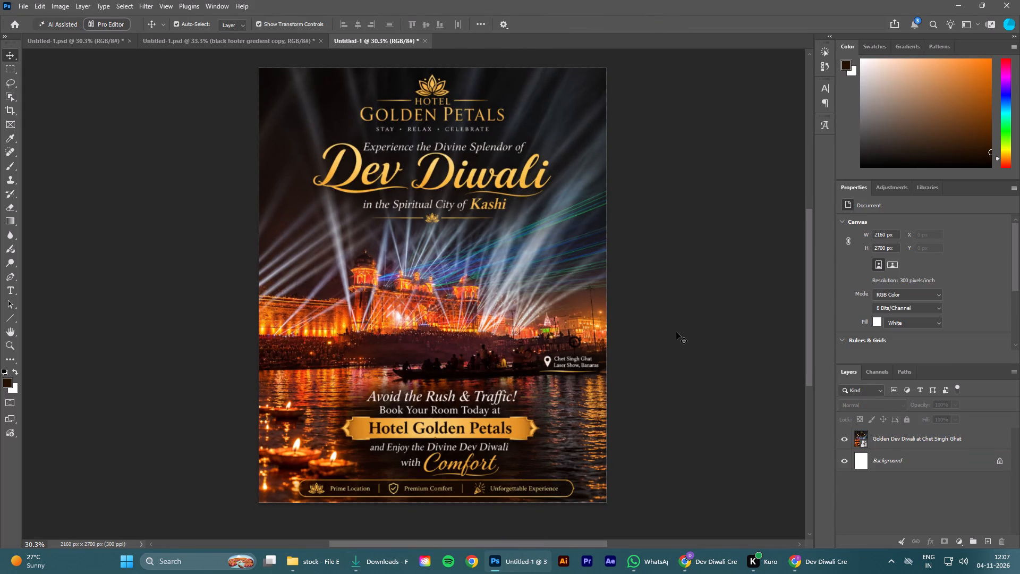
{"action": "left_click", "coordinate": [551, 375]}
{"action": "left_click", "coordinate": [701, 388]}
{"action": "scroll", "coordinate": [614, 381], "scroll_direction": "down", "scroll_amount": 10}
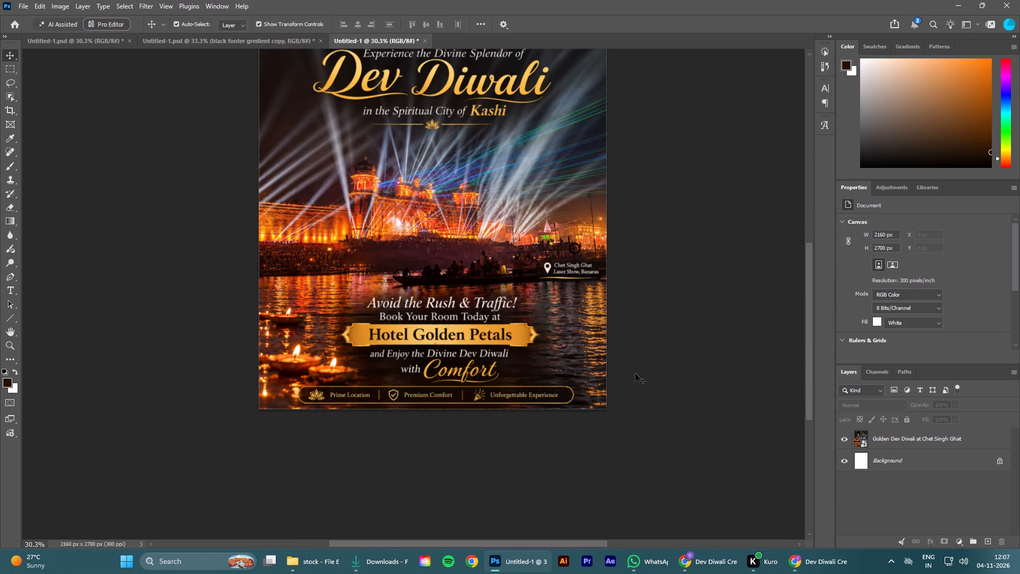
{"action": "scroll", "coordinate": [635, 374], "scroll_direction": "down", "scroll_amount": 2}
{"action": "scroll", "coordinate": [368, 466], "scroll_direction": "up", "scroll_amount": 7, "text": "alt"}
{"action": "scroll", "coordinate": [369, 428], "scroll_direction": "down", "scroll_amount": 7}
{"action": "scroll", "coordinate": [376, 444], "scroll_direction": "up", "scroll_amount": 5, "text": "alt"}
{"action": "scroll", "coordinate": [376, 445], "scroll_direction": "down", "scroll_amount": 5, "text": "alt"}
{"action": "scroll", "coordinate": [376, 443], "scroll_direction": "down", "scroll_amount": 4}
{"action": "scroll", "coordinate": [399, 351], "scroll_direction": "down", "scroll_amount": 6, "text": "alt"}
{"action": "scroll", "coordinate": [406, 344], "scroll_direction": "up", "scroll_amount": 7}
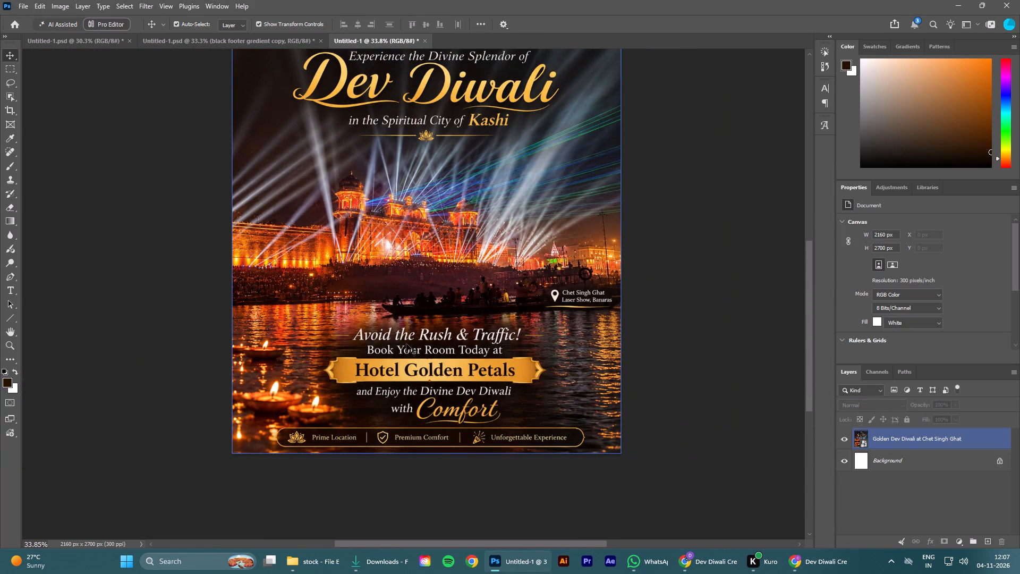
{"action": "scroll", "coordinate": [406, 344], "scroll_direction": "down", "scroll_amount": 2, "text": "alt"}
{"action": "scroll", "coordinate": [406, 344], "scroll_direction": "up", "scroll_amount": 3, "text": "alt"}
{"action": "scroll", "coordinate": [406, 344], "scroll_direction": "down", "scroll_amount": 1, "text": "alt"}
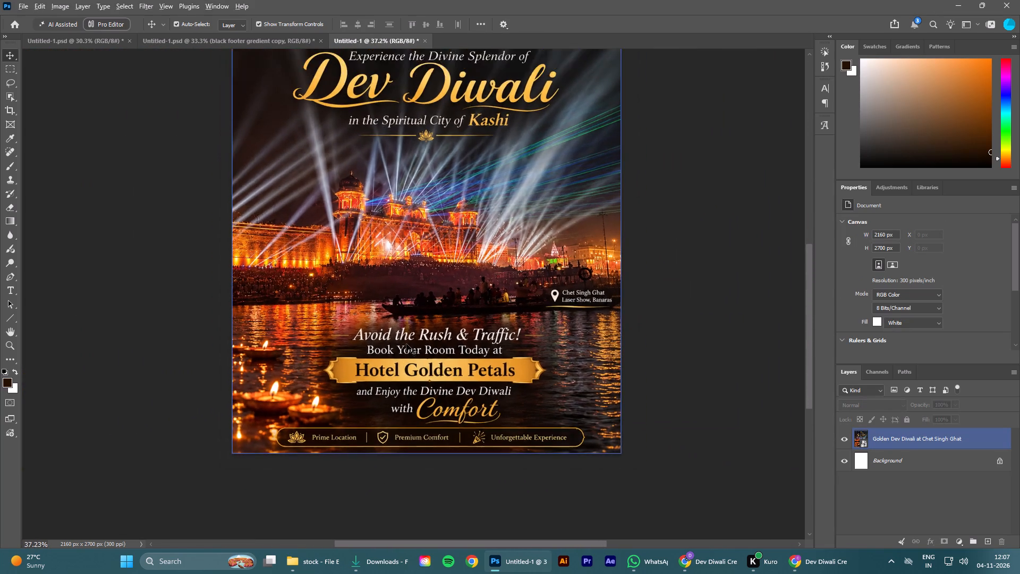
{"action": "scroll", "coordinate": [406, 344], "scroll_direction": "down", "scroll_amount": 1, "text": "alt"}
{"action": "scroll", "coordinate": [412, 499], "scroll_direction": "up", "scroll_amount": 5, "text": "alt"}
{"action": "scroll", "coordinate": [414, 458], "scroll_direction": "down", "scroll_amount": 8}
{"action": "scroll", "coordinate": [378, 511], "scroll_direction": "up", "scroll_amount": 6, "text": "alt"}
{"action": "scroll", "coordinate": [382, 483], "scroll_direction": "down", "scroll_amount": 7}
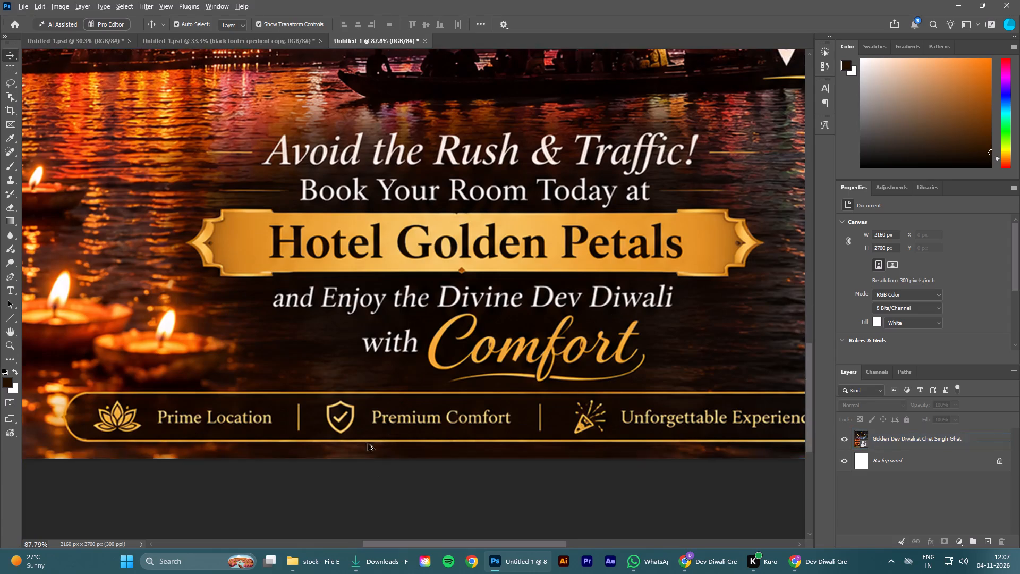
Marquee-select the footer strip with Prime Location, Premium Comfort and Unforgettable Experience, and remove it from the poster with the Remove command.
{"action": "scroll", "coordinate": [366, 435], "scroll_direction": "down", "scroll_amount": 4, "text": "alt"}
{"action": "scroll", "coordinate": [358, 424], "scroll_direction": "down", "scroll_amount": 4}
{"action": "left_click", "coordinate": [15, 67]}
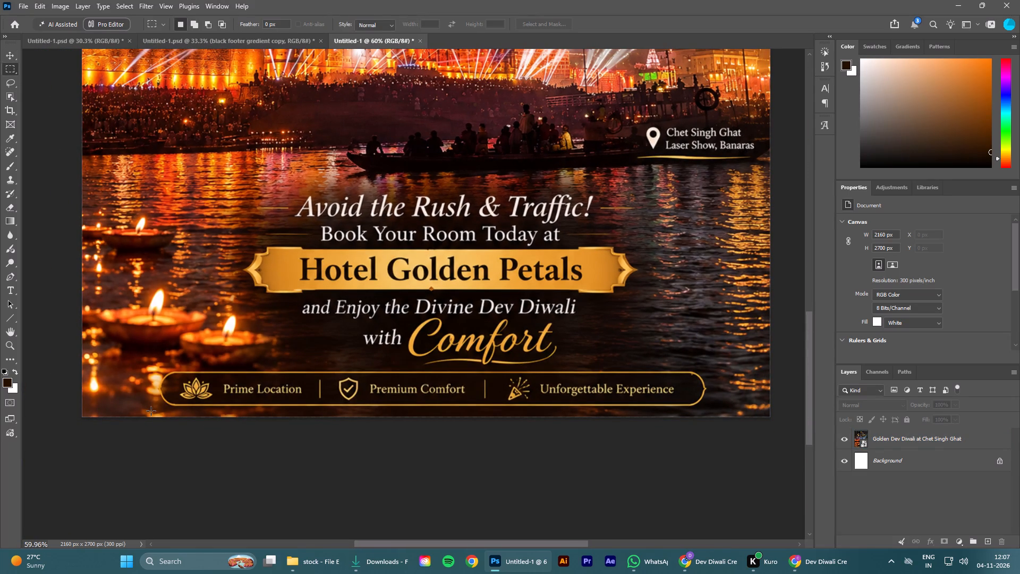
{"action": "left_click_drag", "start_coordinate": [150, 412], "coordinate": [692, 368]}
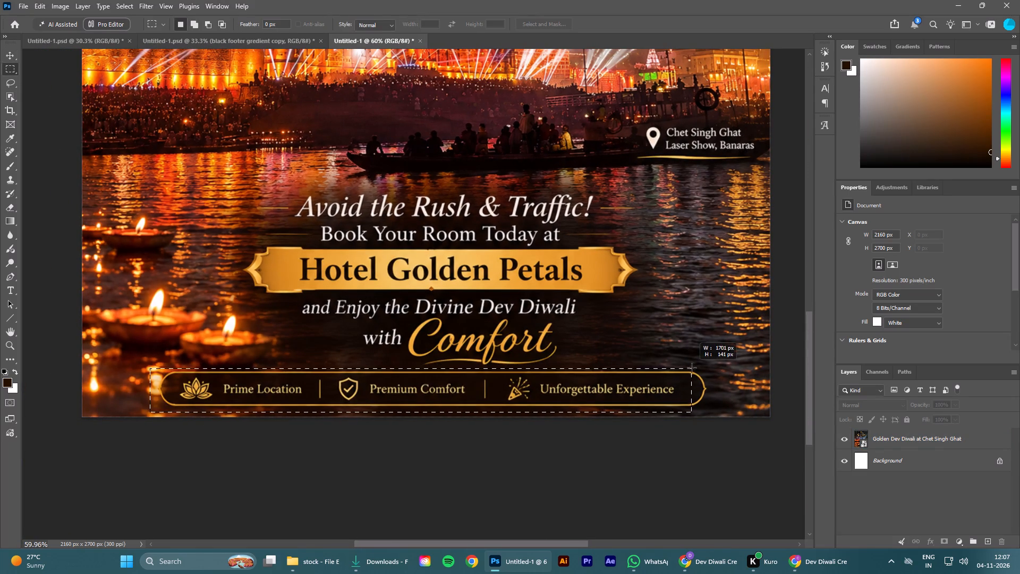
{"action": "left_click_drag", "start_coordinate": [692, 368], "coordinate": [710, 367]}
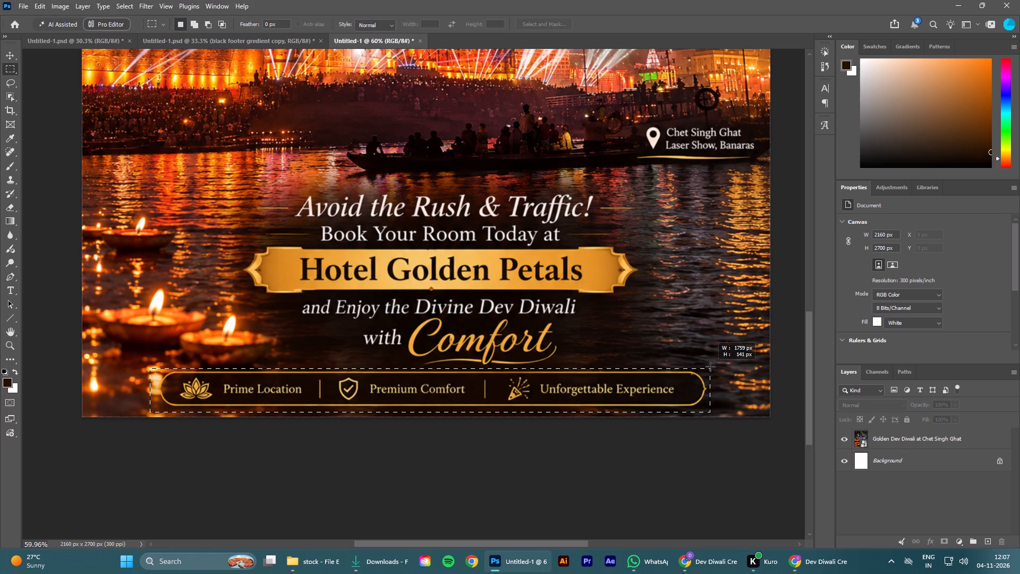
{"action": "left_click_drag", "start_coordinate": [710, 367], "coordinate": [712, 369]}
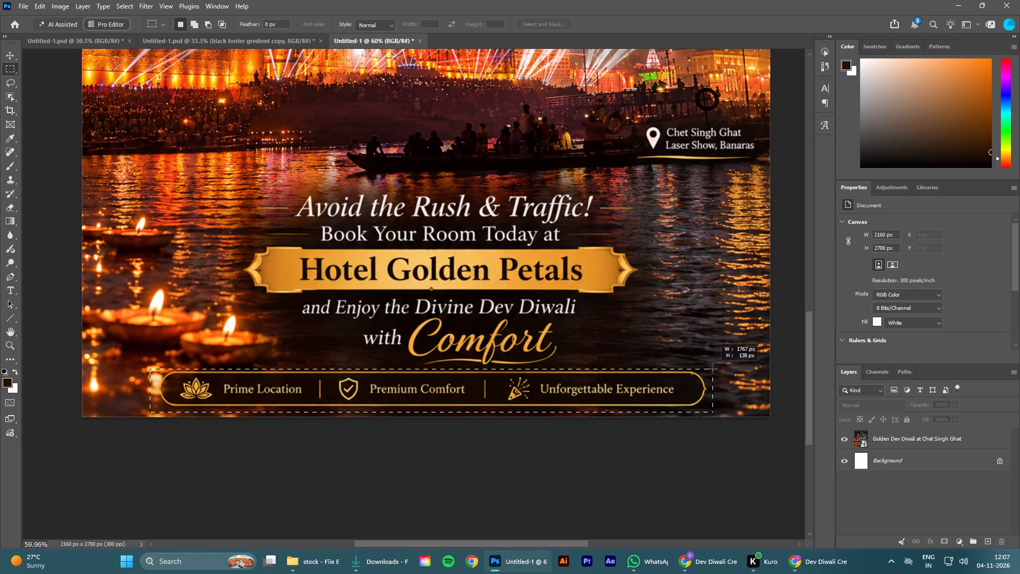
{"action": "left_click_drag", "start_coordinate": [712, 369], "coordinate": [715, 368]}
{"action": "left_click", "coordinate": [871, 433]}
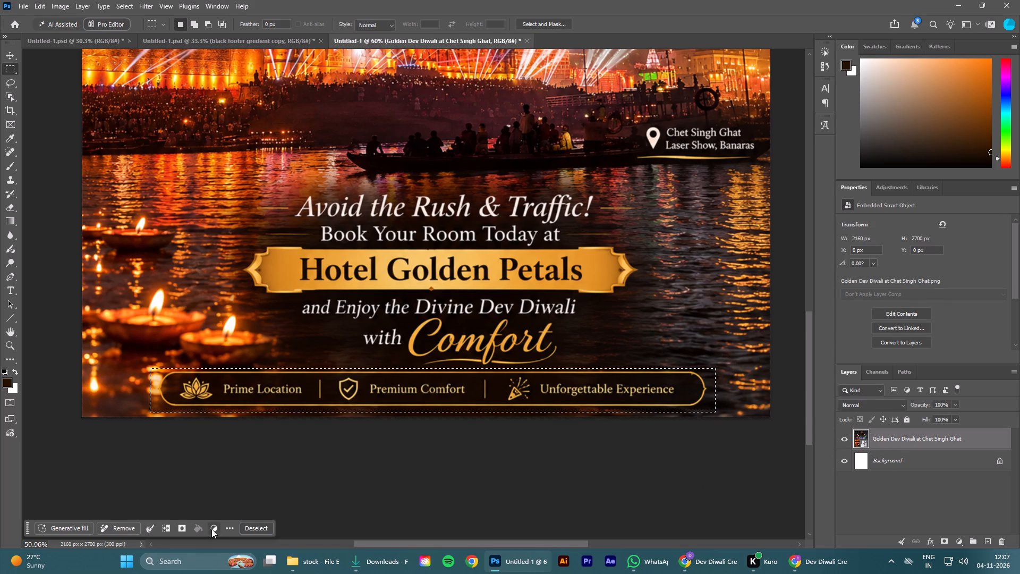
{"action": "left_click", "coordinate": [117, 530]}
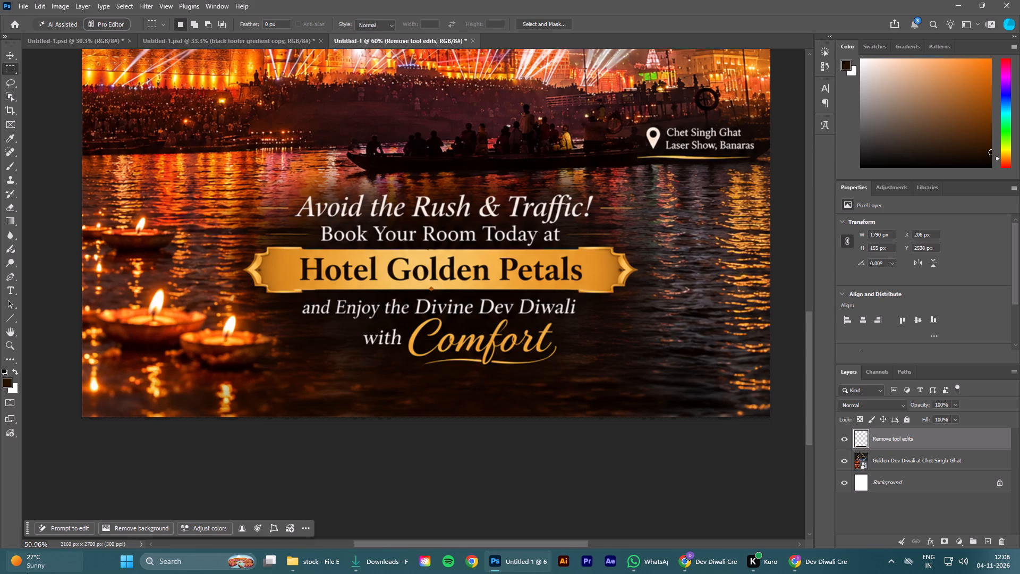
Merge the footer-removal layer with the Golden Dev Diwali at Chet Singh Ghat layer into one layer.
{"action": "scroll", "coordinate": [66, 550], "scroll_direction": "down", "scroll_amount": 4, "text": "alt"}
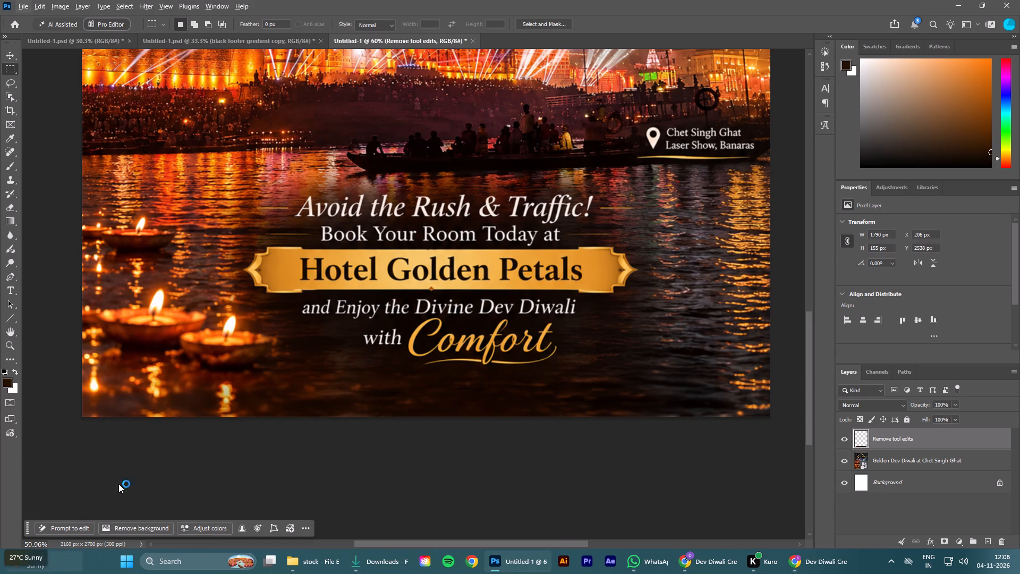
{"action": "scroll", "coordinate": [558, 446], "scroll_direction": "down", "scroll_amount": 5, "text": "alt"}
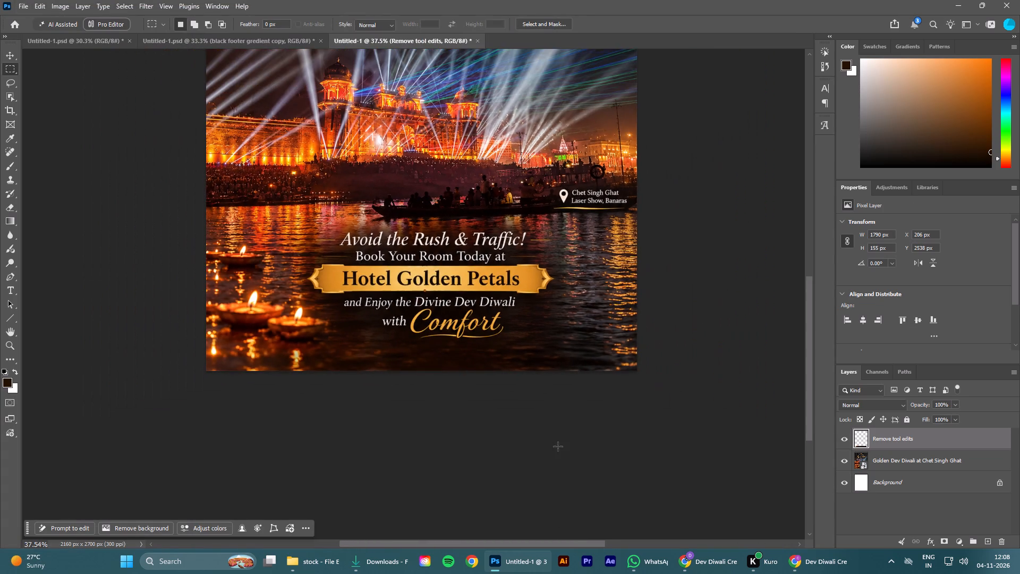
{"action": "scroll", "coordinate": [558, 446], "scroll_direction": "up", "scroll_amount": 7}
{"action": "scroll", "coordinate": [558, 446], "scroll_direction": "down", "scroll_amount": 5, "text": "alt"}
{"action": "scroll", "coordinate": [558, 446], "scroll_direction": "up", "scroll_amount": 6}
{"action": "left_click", "coordinate": [11, 55]}
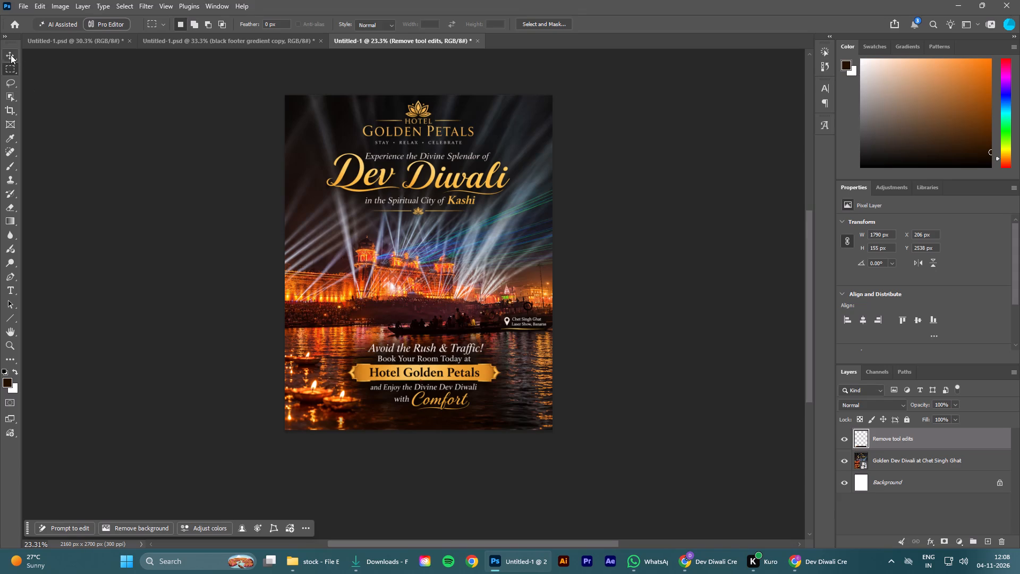
{"action": "left_click", "coordinate": [112, 207]}
{"action": "left_click", "coordinate": [900, 454]}
{"action": "left_click", "coordinate": [900, 439], "text": "ctrl"}
{"action": "right_click", "coordinate": [900, 439]}
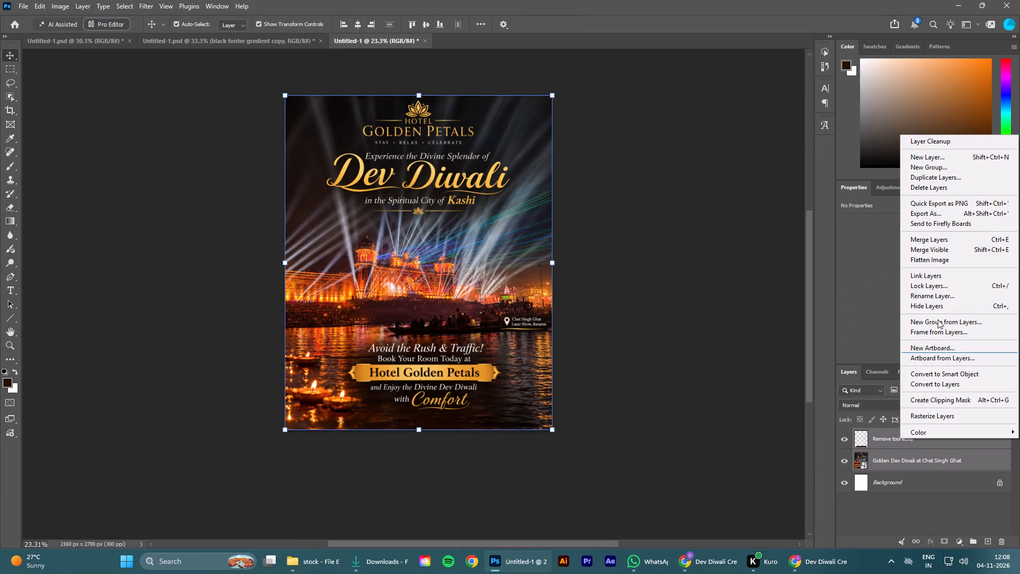
{"action": "left_click", "coordinate": [931, 238]}
{"action": "scroll", "coordinate": [695, 370], "scroll_direction": "up", "scroll_amount": 5}
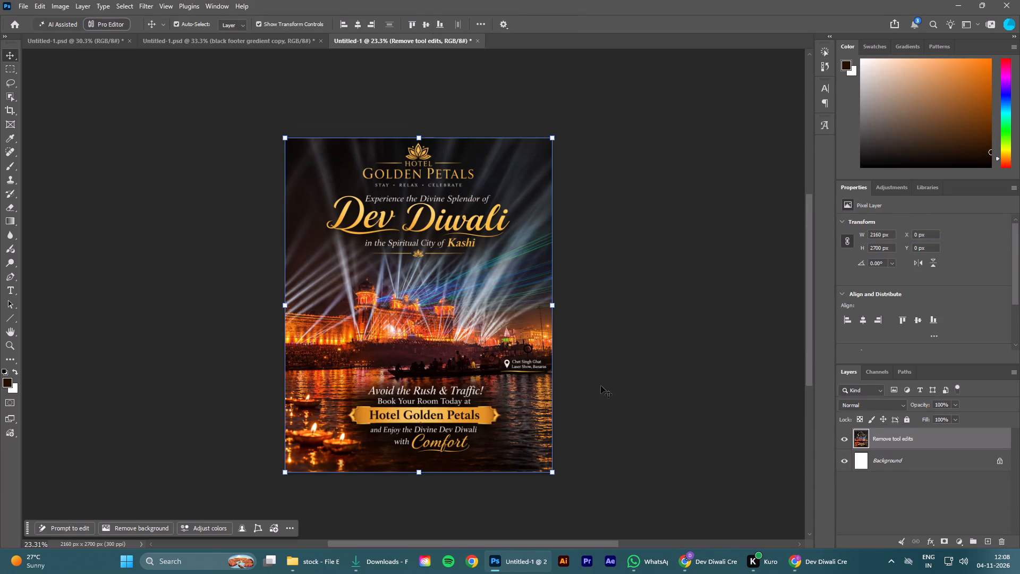
{"action": "left_click", "coordinate": [601, 386]}
Select the merged poster layer and activate the Lasso tool for work on the logo at the poster's top.
{"action": "scroll", "coordinate": [474, 269], "scroll_direction": "up", "scroll_amount": 3}
{"action": "scroll", "coordinate": [466, 262], "scroll_direction": "up", "scroll_amount": 6, "text": "alt"}
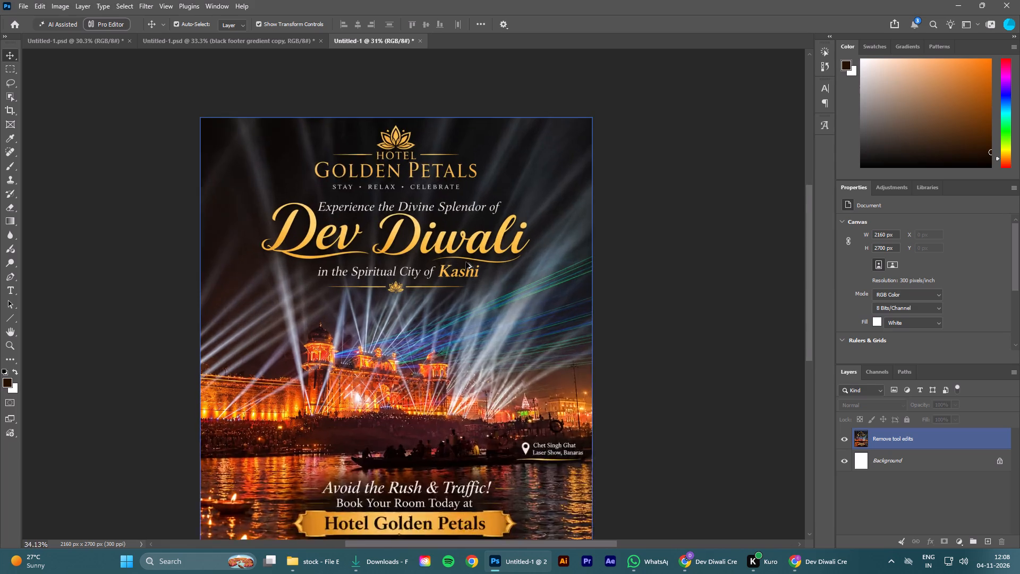
{"action": "scroll", "coordinate": [312, 126], "scroll_direction": "up", "scroll_amount": 5}
{"action": "left_click", "coordinate": [895, 447]}
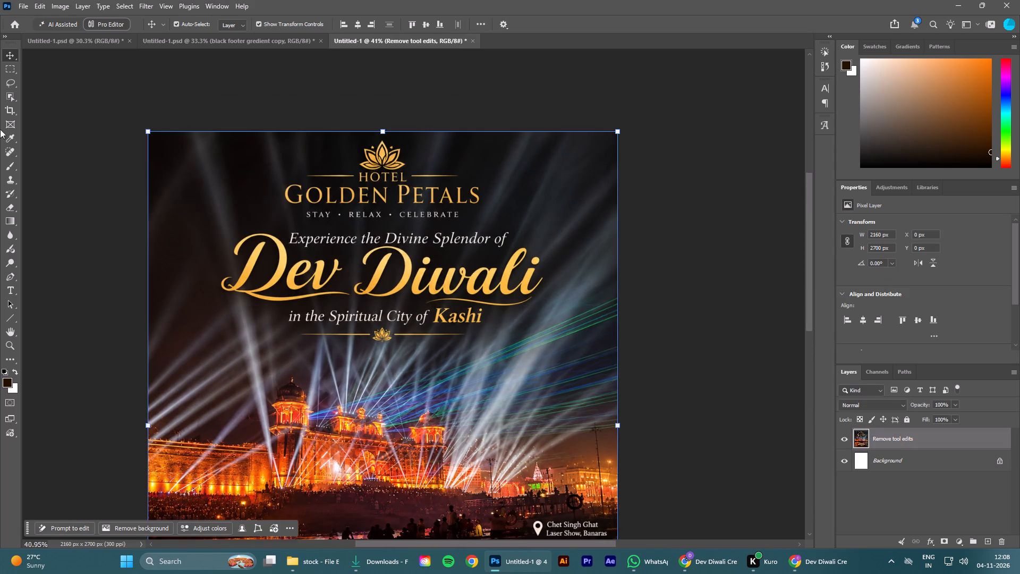
{"action": "left_click", "coordinate": [10, 65]}
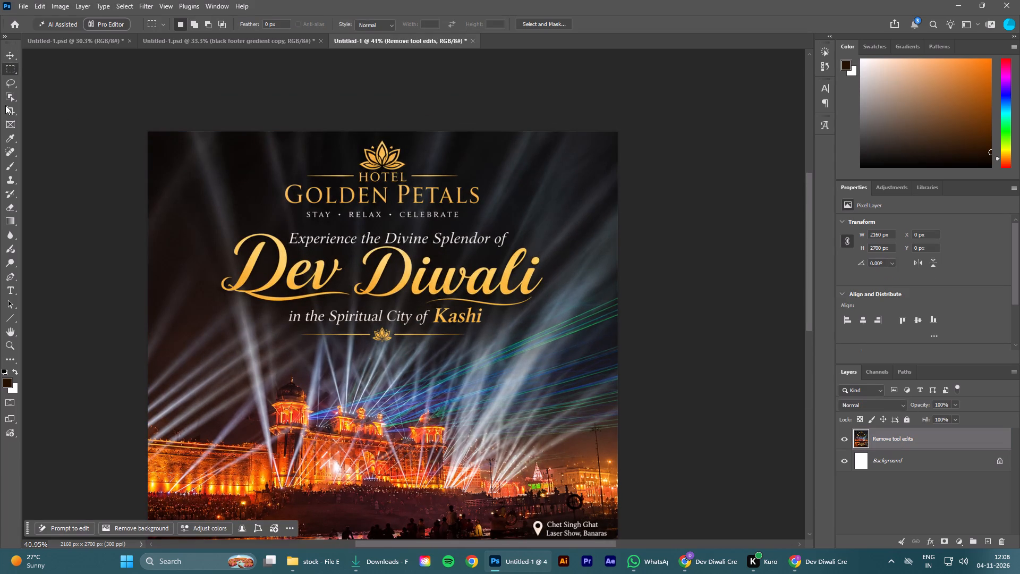
{"action": "left_click", "coordinate": [4, 82]}
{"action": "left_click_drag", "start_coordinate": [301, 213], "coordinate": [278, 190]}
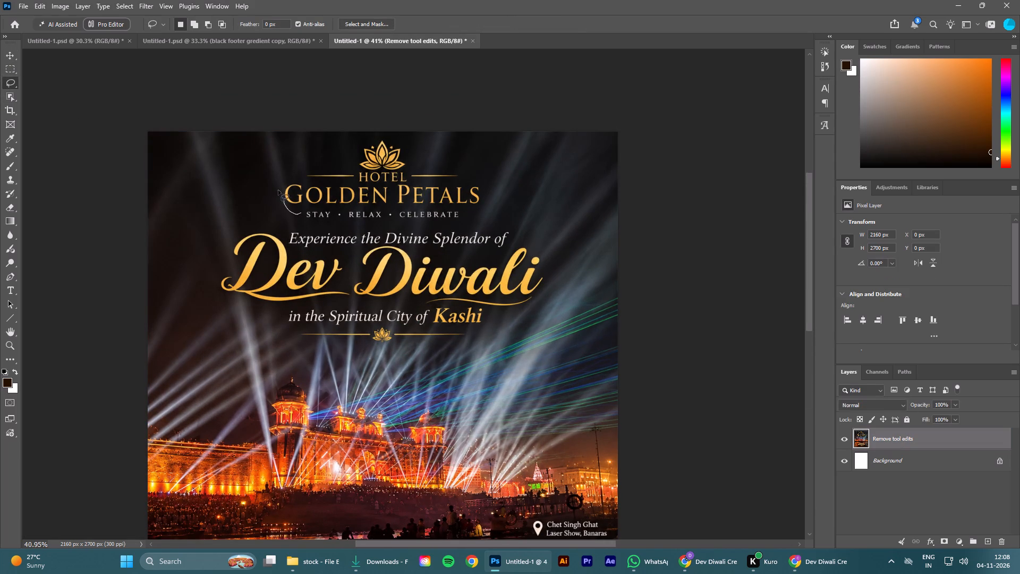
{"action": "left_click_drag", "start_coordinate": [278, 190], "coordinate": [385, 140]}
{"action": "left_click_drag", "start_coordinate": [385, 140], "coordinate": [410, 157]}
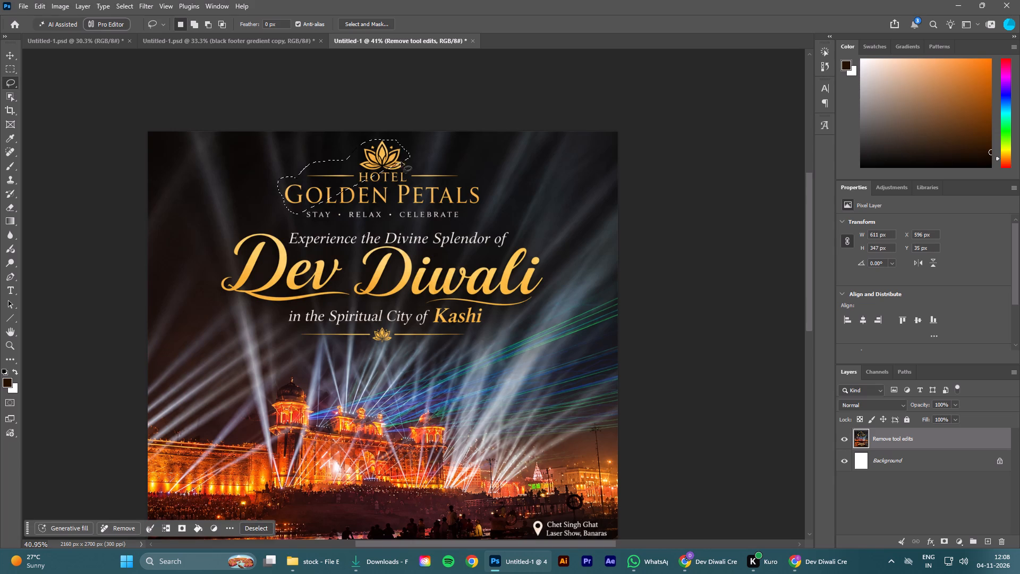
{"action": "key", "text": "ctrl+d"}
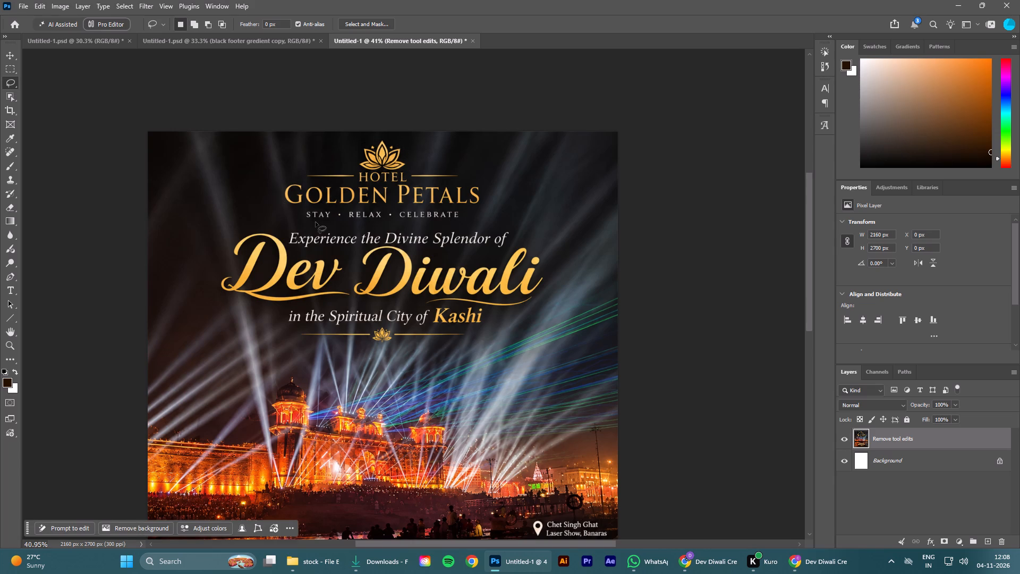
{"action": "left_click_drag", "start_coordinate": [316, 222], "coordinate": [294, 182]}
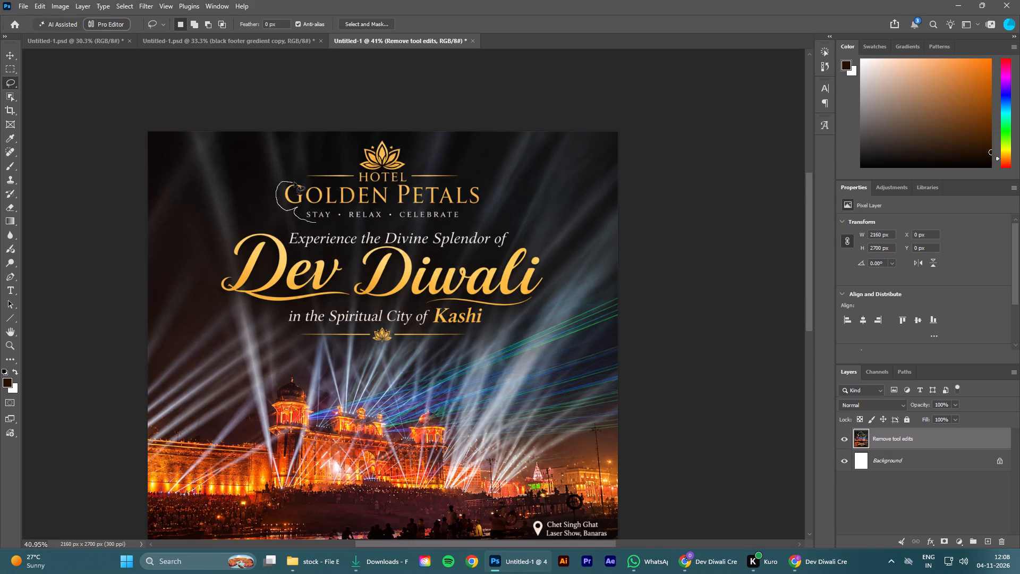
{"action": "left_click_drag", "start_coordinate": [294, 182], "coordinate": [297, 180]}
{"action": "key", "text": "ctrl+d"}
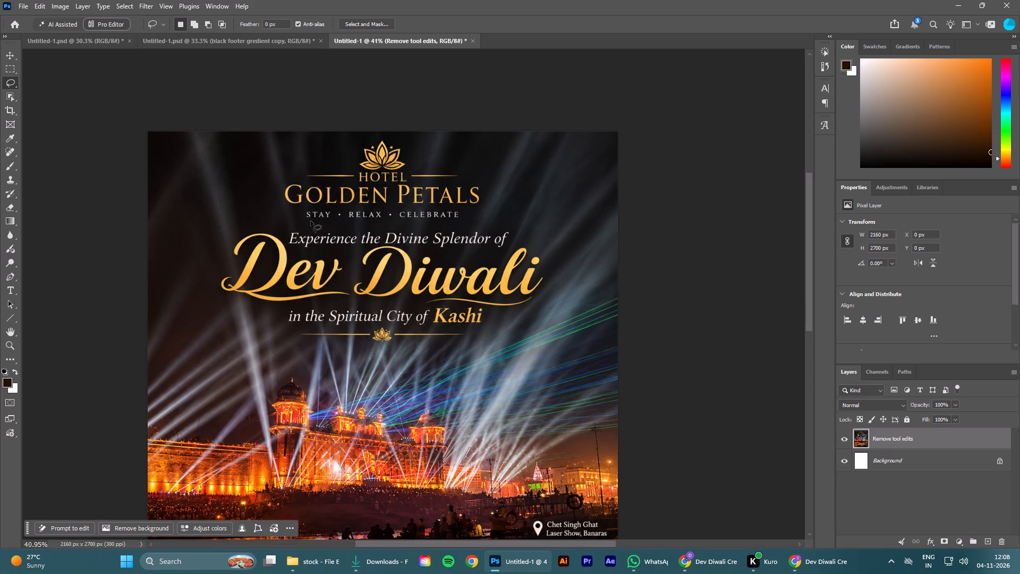
Lasso the Hotel Golden Petals logo with its Stay, Relax, Celebrate tagline at the poster's top and remove it with the Remove command.
{"action": "left_click_drag", "start_coordinate": [329, 226], "coordinate": [277, 184]}
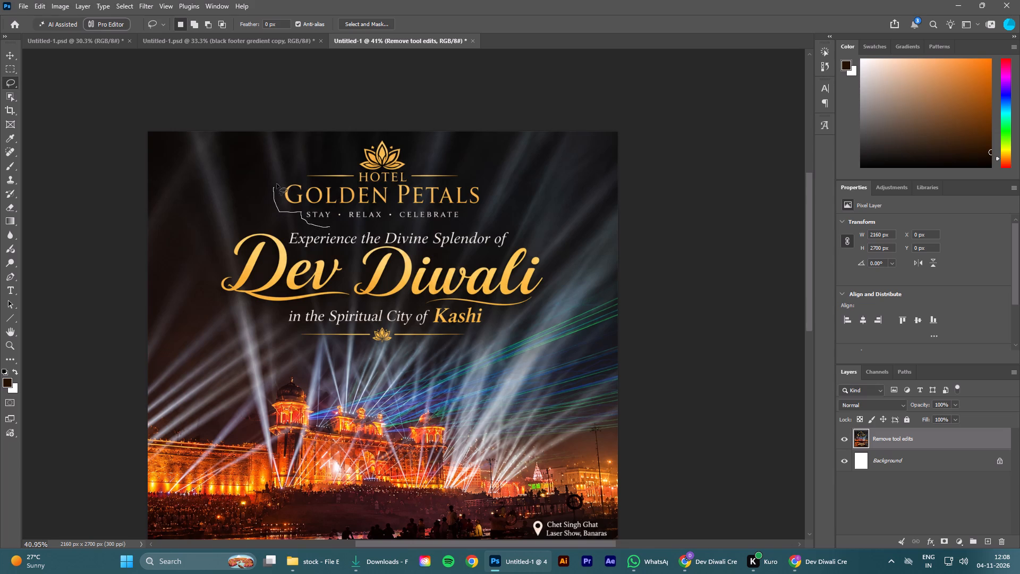
{"action": "left_click_drag", "start_coordinate": [277, 184], "coordinate": [363, 142]}
{"action": "left_click_drag", "start_coordinate": [363, 142], "coordinate": [472, 175]}
{"action": "left_click_drag", "start_coordinate": [472, 175], "coordinate": [474, 216]}
{"action": "left_click_drag", "start_coordinate": [474, 216], "coordinate": [460, 223]}
{"action": "left_click_drag", "start_coordinate": [460, 223], "coordinate": [317, 225]}
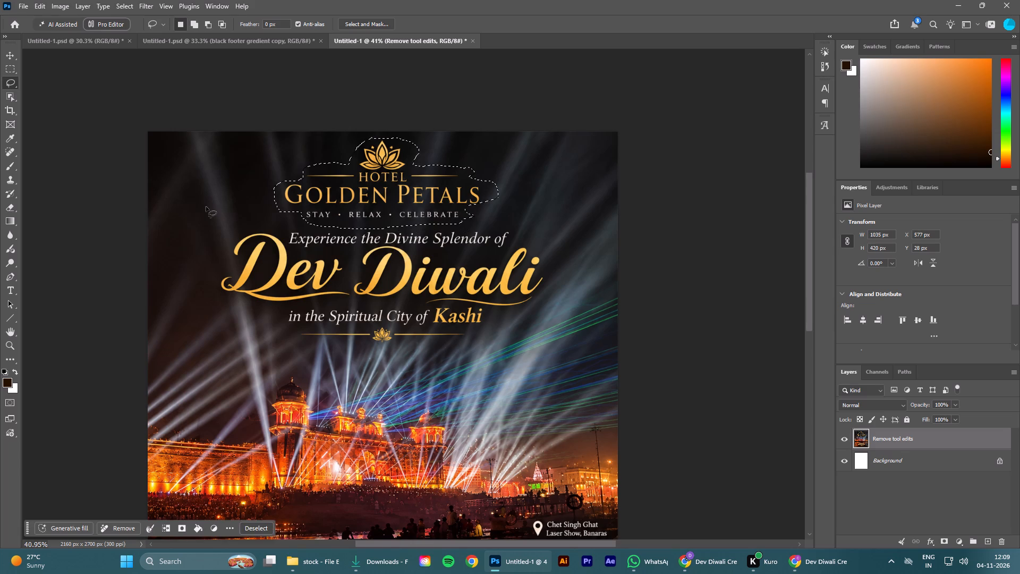
{"action": "left_click", "coordinate": [896, 439]}
{"action": "left_click", "coordinate": [116, 530]}
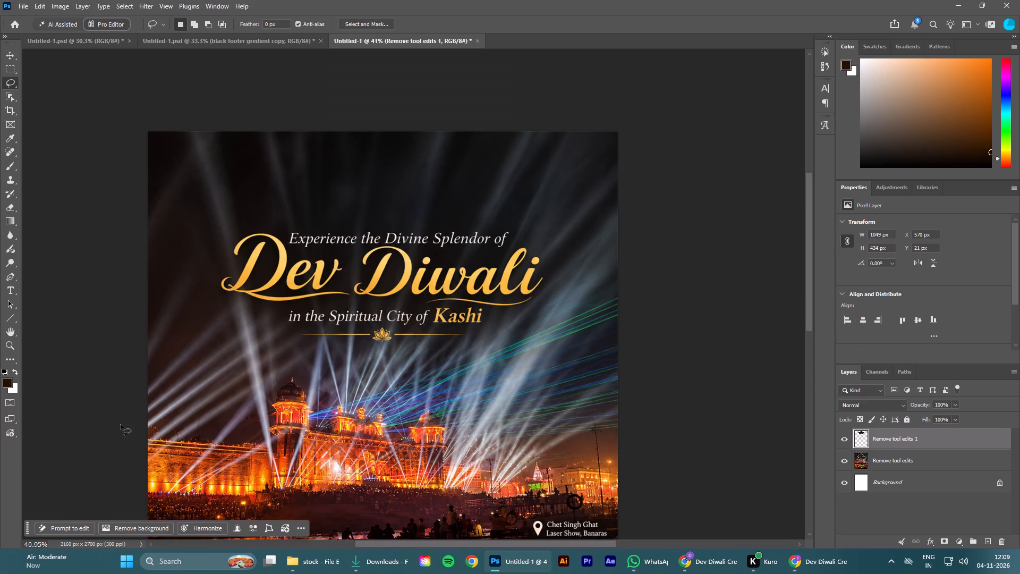
Merge the logo-removal layer with the poster layer beneath it into one layer.
{"action": "scroll", "coordinate": [286, 367], "scroll_direction": "down", "scroll_amount": 3}
{"action": "scroll", "coordinate": [339, 327], "scroll_direction": "up", "scroll_amount": 8, "text": "alt"}
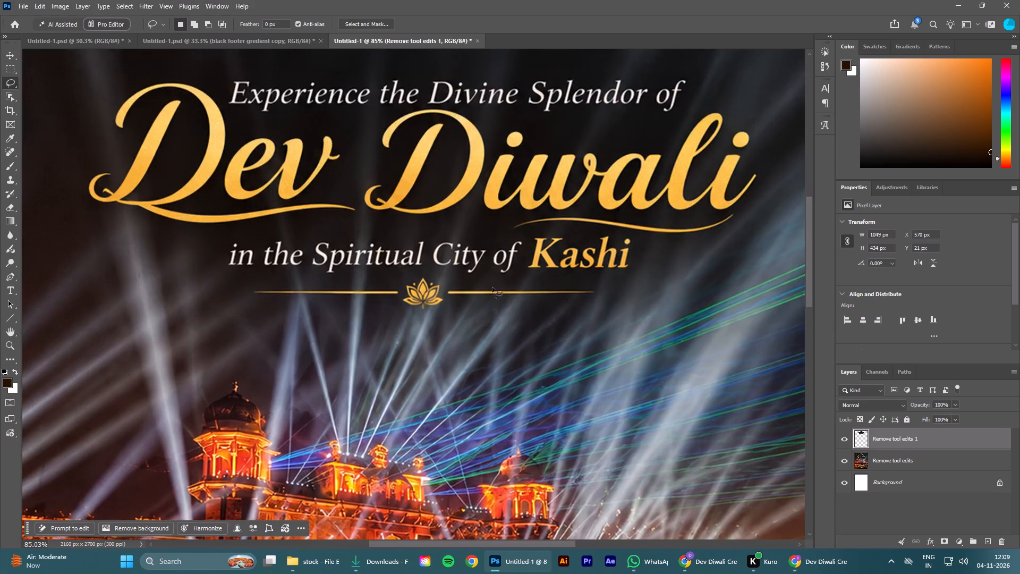
{"action": "scroll", "coordinate": [493, 288], "scroll_direction": "up", "scroll_amount": 6, "text": "alt"}
{"action": "scroll", "coordinate": [493, 288], "scroll_direction": "down", "scroll_amount": 11, "text": "alt"}
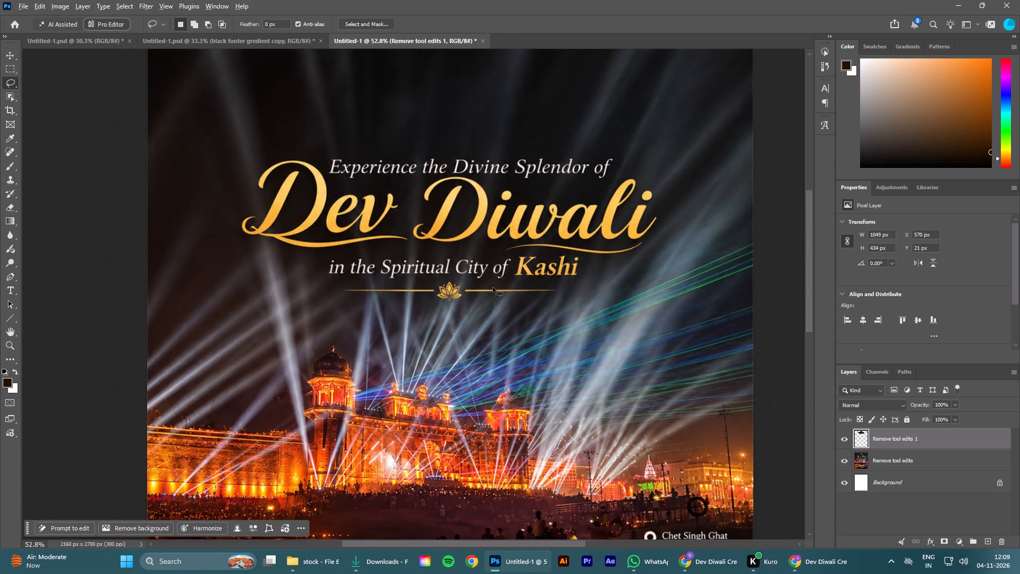
{"action": "scroll", "coordinate": [493, 288], "scroll_direction": "down", "scroll_amount": 4, "text": "alt"}
{"action": "scroll", "coordinate": [493, 288], "scroll_direction": "down", "scroll_amount": 4}
{"action": "left_click", "coordinate": [877, 453]}
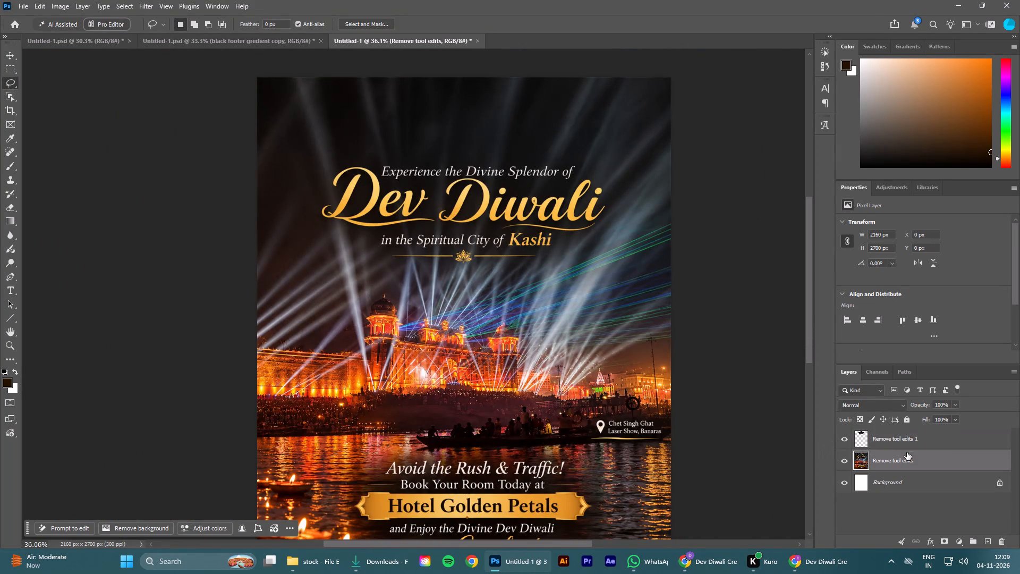
{"action": "left_click", "coordinate": [904, 448], "text": "ctrl"}
{"action": "right_click", "coordinate": [901, 442]}
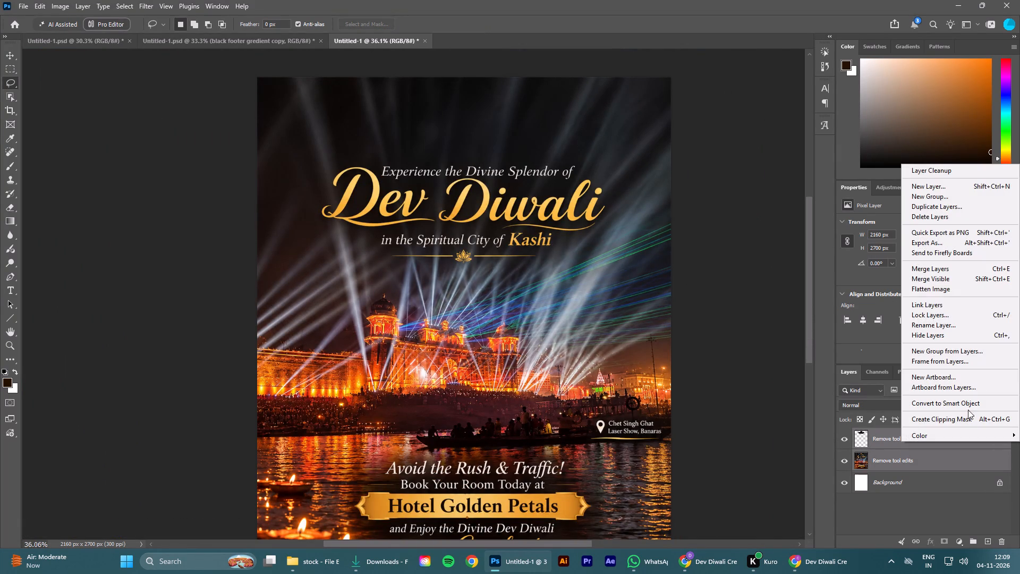
{"action": "left_click", "coordinate": [928, 268]}
{"action": "left_click", "coordinate": [906, 499]}
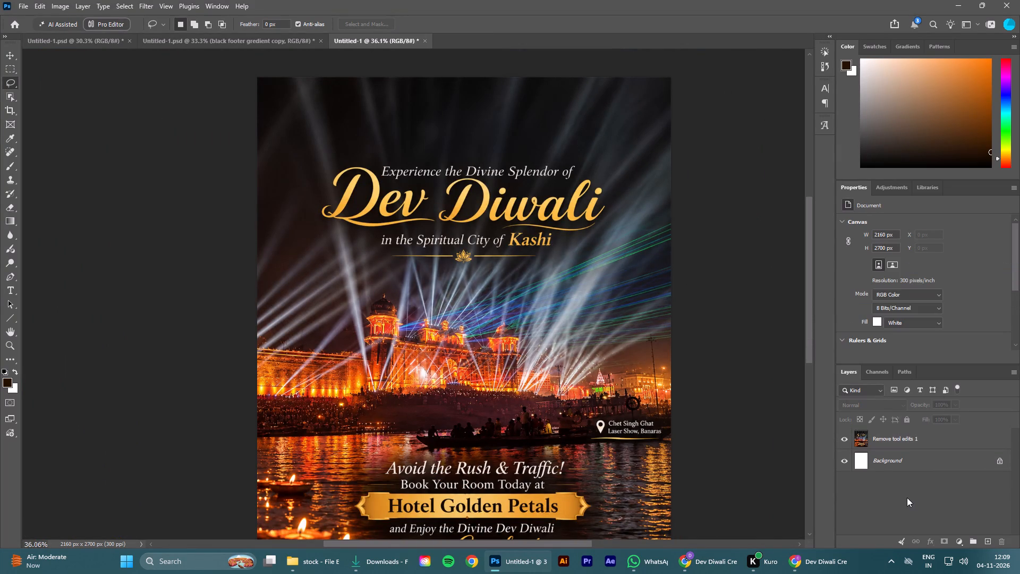
Select the merged poster layer and activate the Rectangular Marquee tool for work on the lotus divider below the Spiritual City of Kashi line.
{"action": "scroll", "coordinate": [628, 337], "scroll_direction": "up", "scroll_amount": 5}
{"action": "scroll", "coordinate": [492, 309], "scroll_direction": "up", "scroll_amount": 13}
{"action": "scroll", "coordinate": [451, 469], "scroll_direction": "down", "scroll_amount": 6}
{"action": "scroll", "coordinate": [448, 449], "scroll_direction": "up", "scroll_amount": 8, "text": "alt"}
{"action": "left_click", "coordinate": [894, 449]}
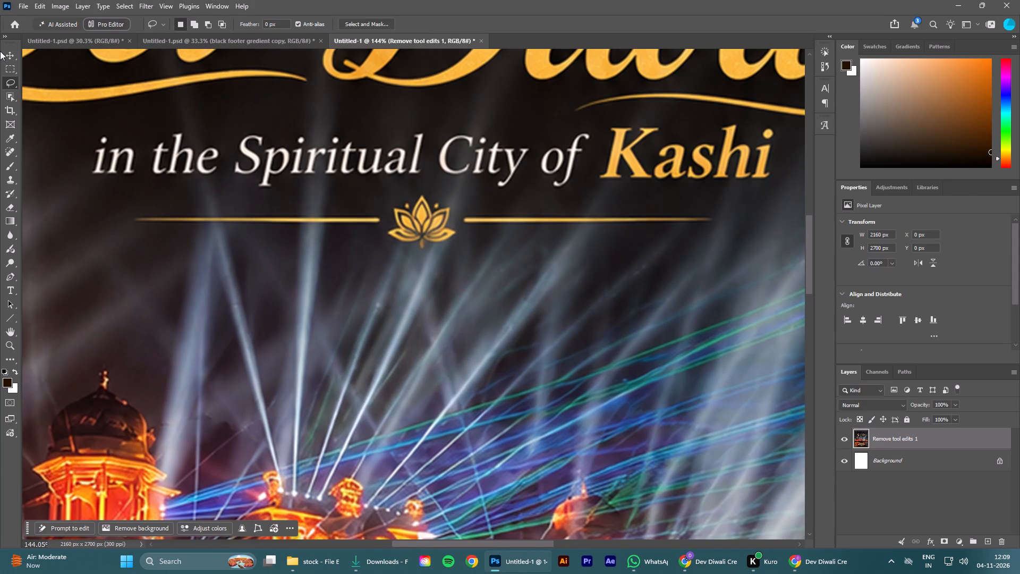
{"action": "left_click", "coordinate": [15, 67]}
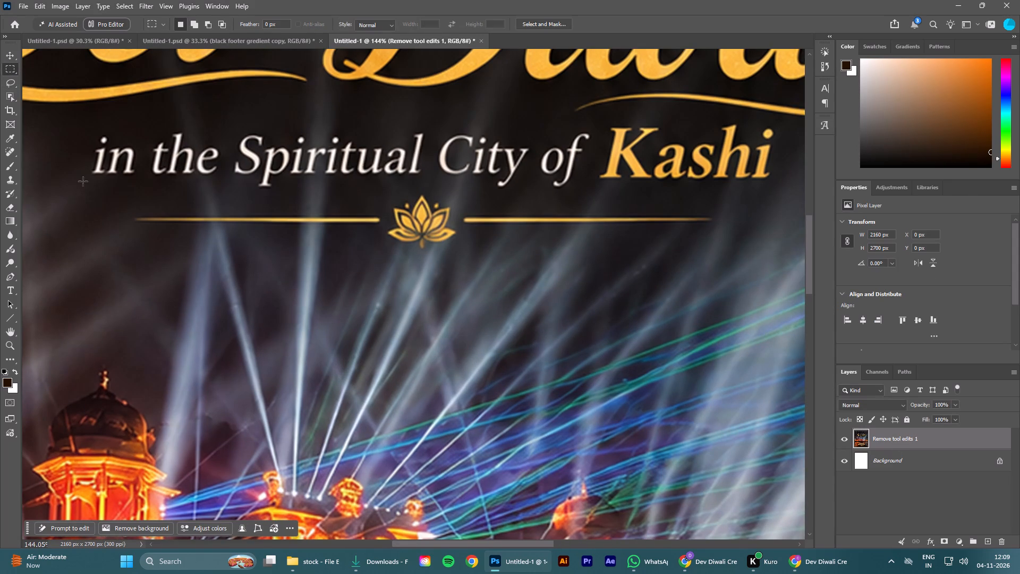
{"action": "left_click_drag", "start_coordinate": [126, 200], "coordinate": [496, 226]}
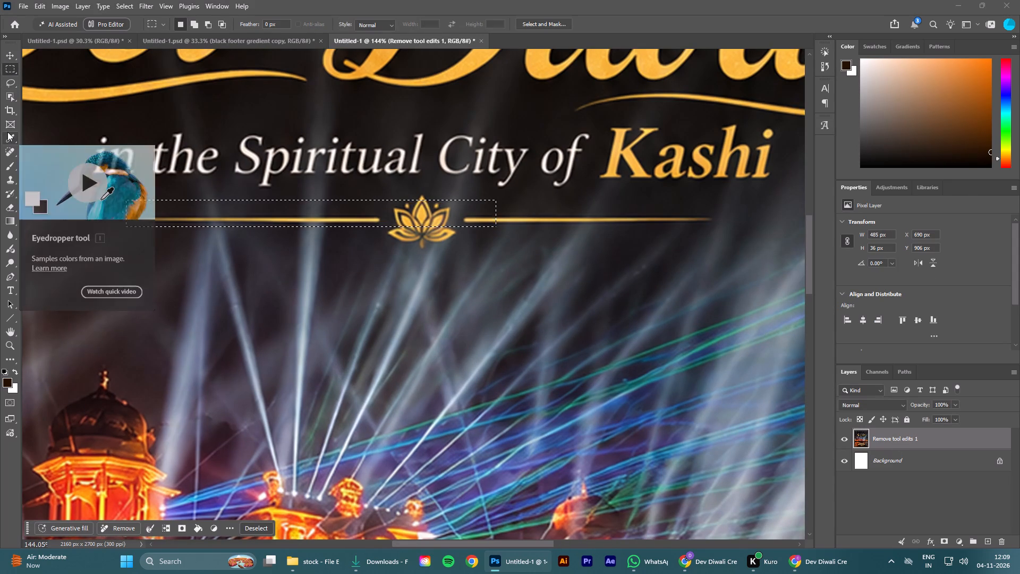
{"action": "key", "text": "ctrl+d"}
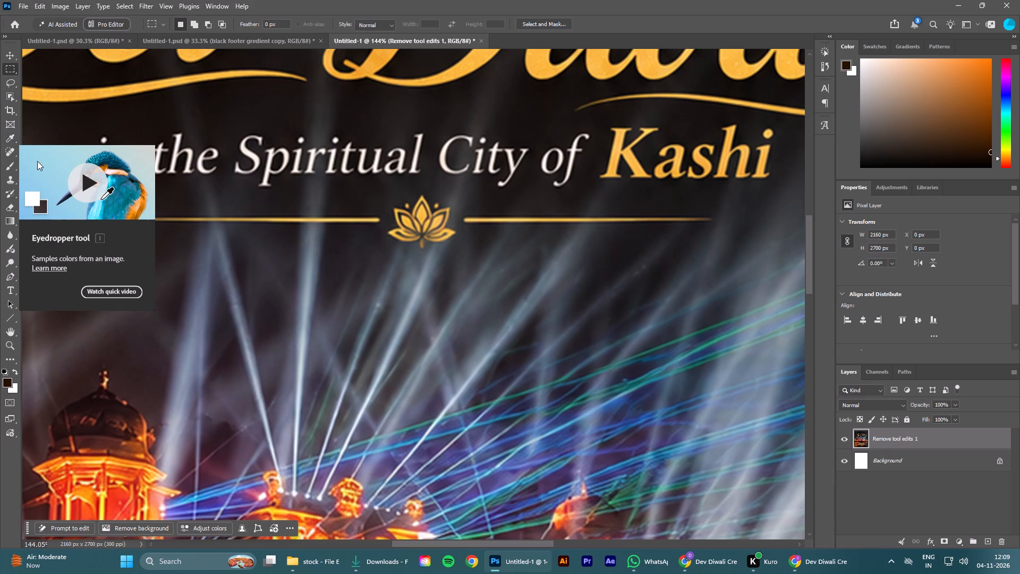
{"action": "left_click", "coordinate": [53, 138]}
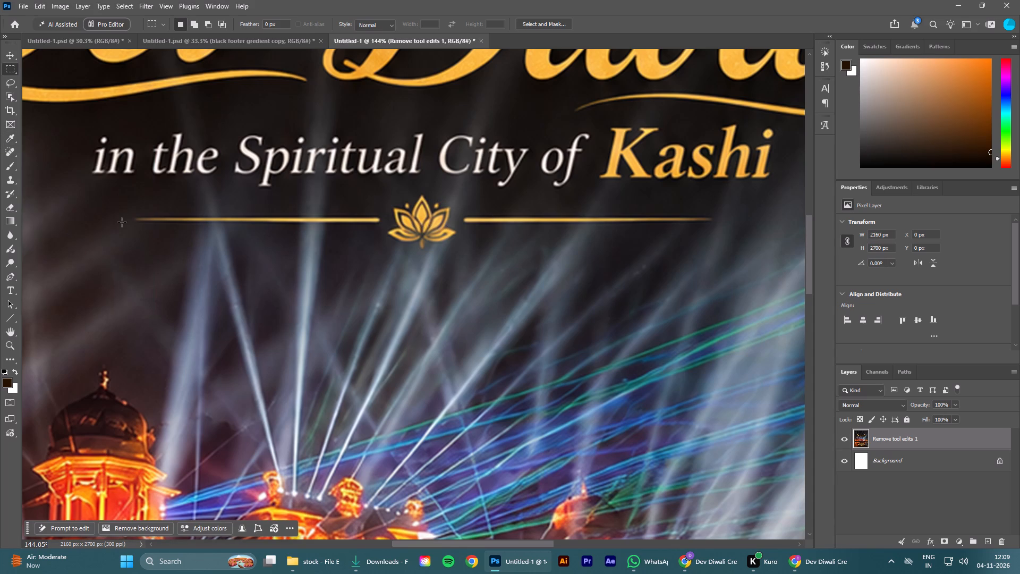
Marquee-select both divider lines together with the lotus between them below the Kashi line, and remove them with the Remove command.
{"action": "left_click_drag", "start_coordinate": [125, 225], "coordinate": [470, 207]}
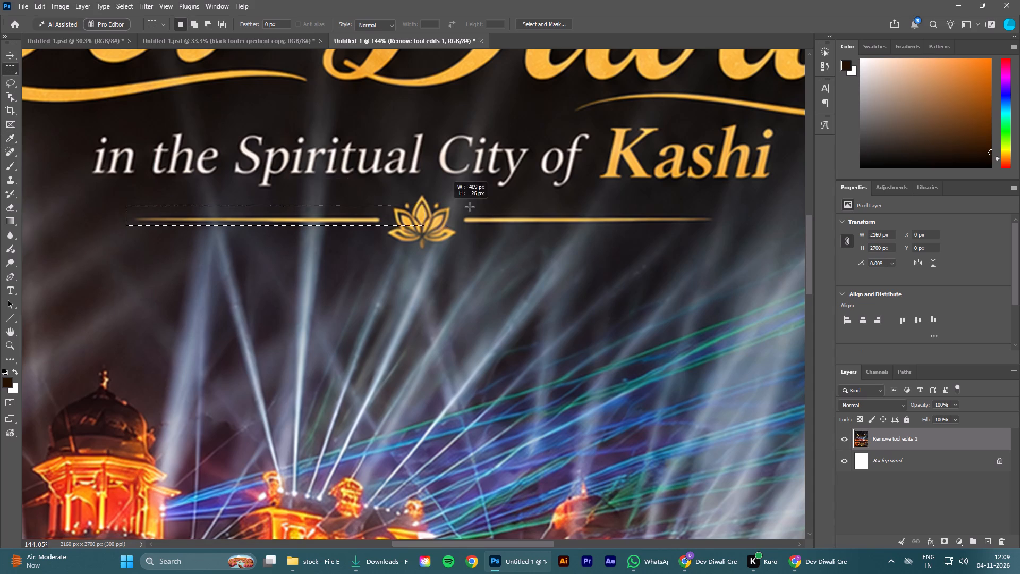
{"action": "left_click_drag", "start_coordinate": [470, 207], "coordinate": [733, 206]}
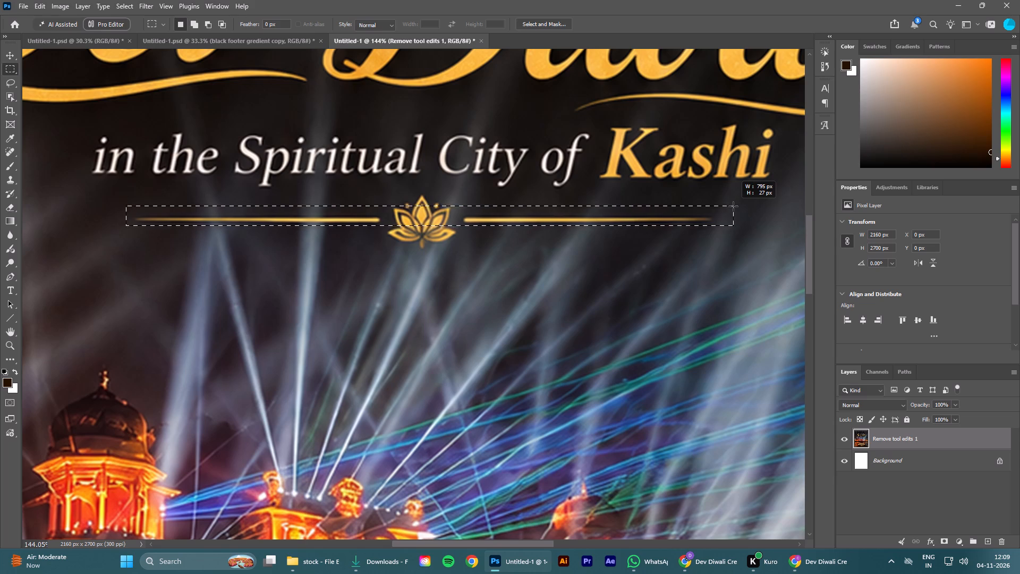
{"action": "left_click_drag", "start_coordinate": [733, 206], "coordinate": [719, 207]}
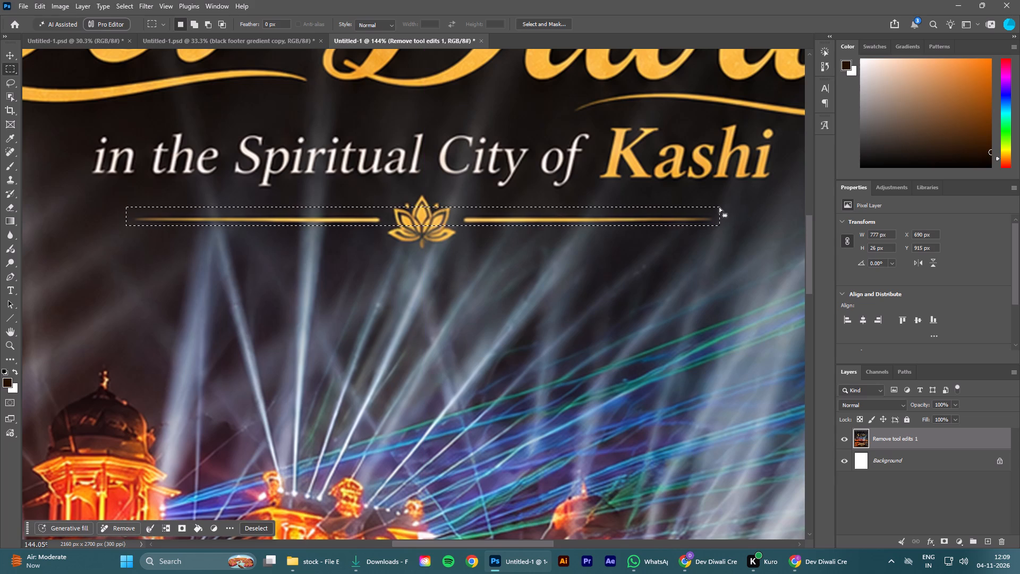
{"action": "key", "text": "Down"}
{"action": "key", "text": "Down"}
{"action": "key", "text": "Down"}
{"action": "key", "text": "Down"}
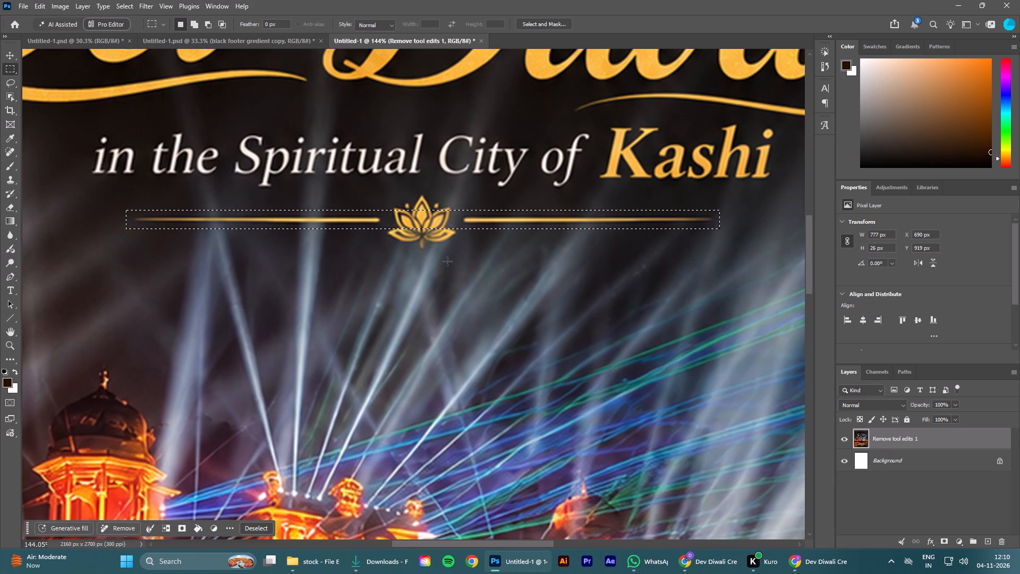
{"action": "left_click_drag", "start_coordinate": [462, 254], "coordinate": [425, 235], "text": "shift"}
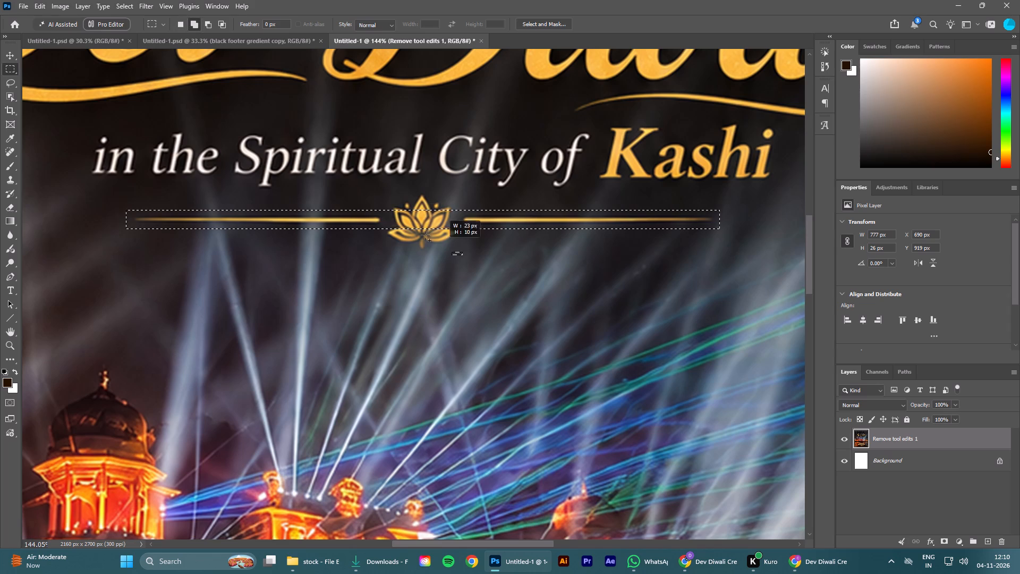
{"action": "left_click_drag", "start_coordinate": [425, 235], "coordinate": [387, 189], "text": "shift"}
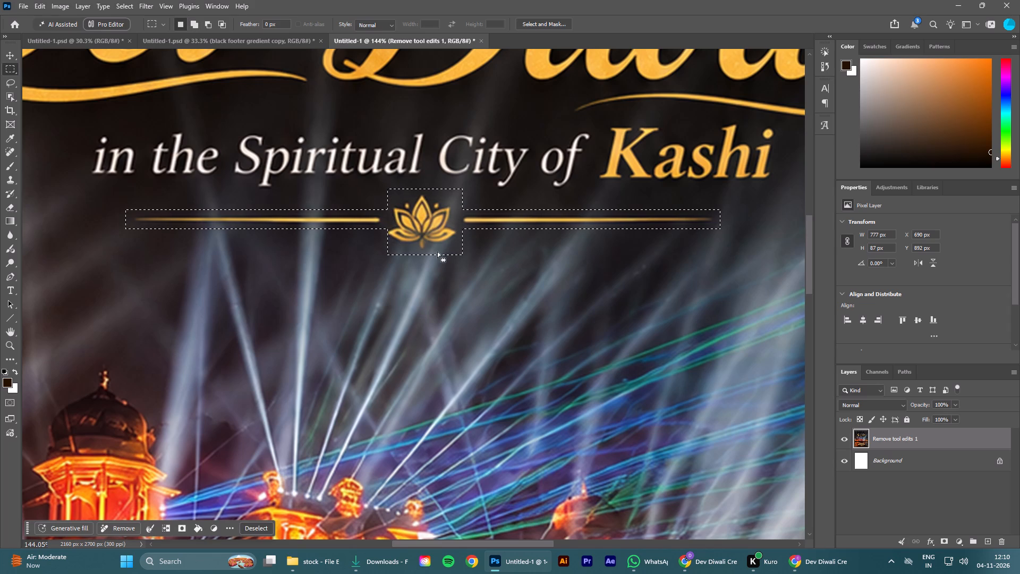
{"action": "left_click_drag", "start_coordinate": [378, 249], "coordinate": [445, 199], "text": "shift"}
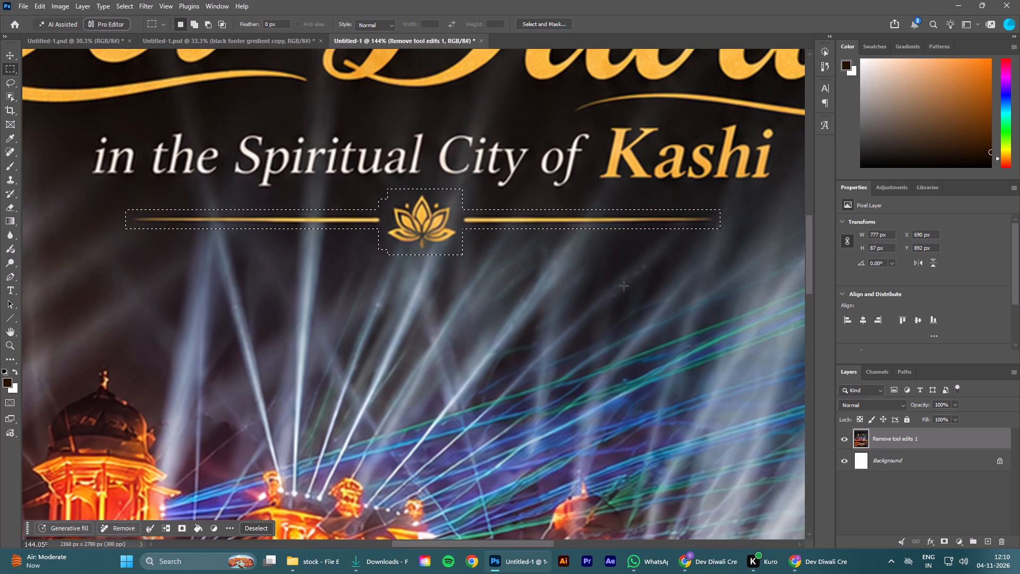
{"action": "left_click", "coordinate": [897, 438]}
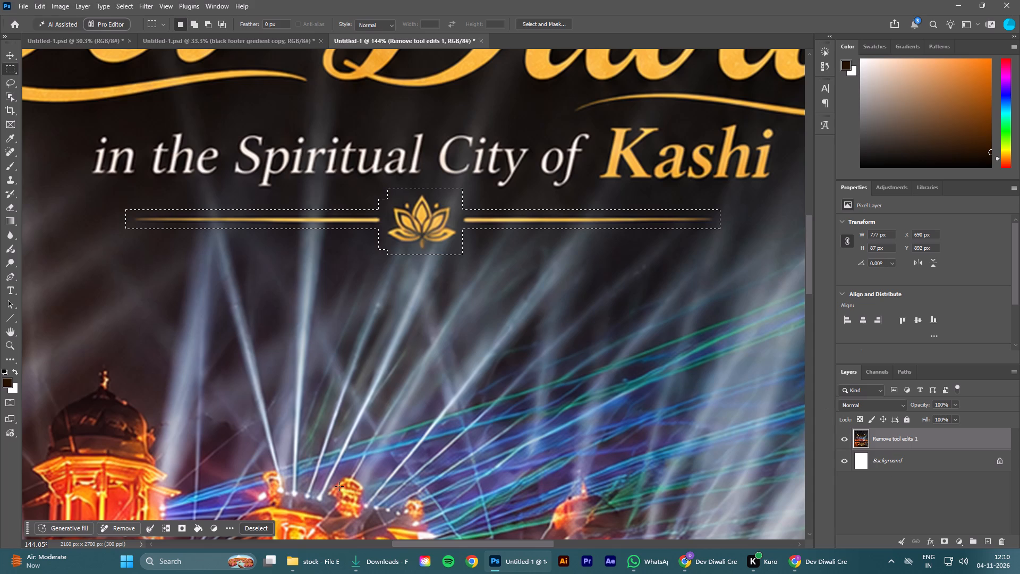
{"action": "left_click", "coordinate": [129, 525]}
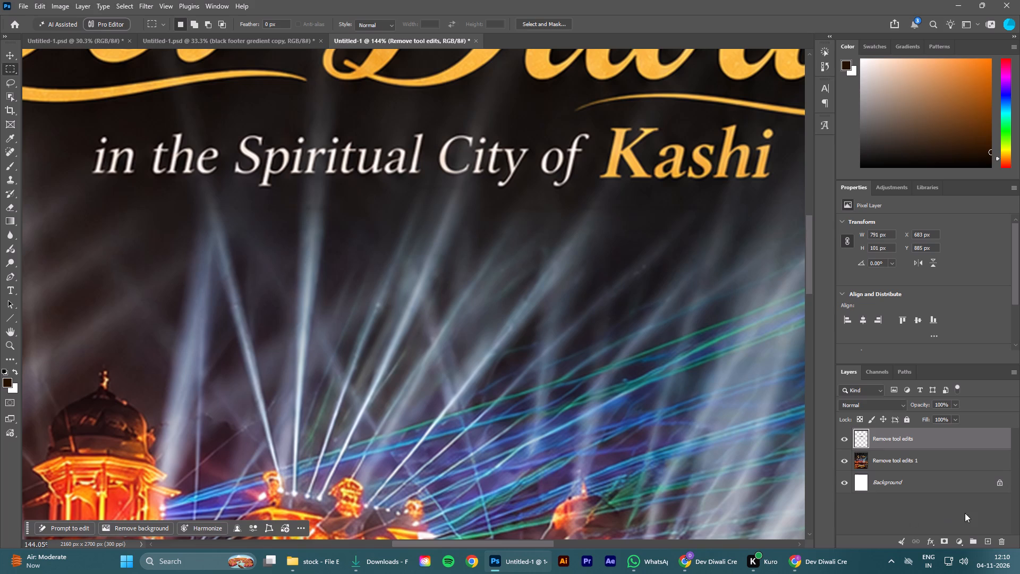
Merge the divider-removal layer with the poster layer beneath it into one layer.
{"action": "left_click", "coordinate": [935, 466]}
{"action": "left_click", "coordinate": [931, 437], "text": "ctrl"}
{"action": "right_click", "coordinate": [931, 437]}
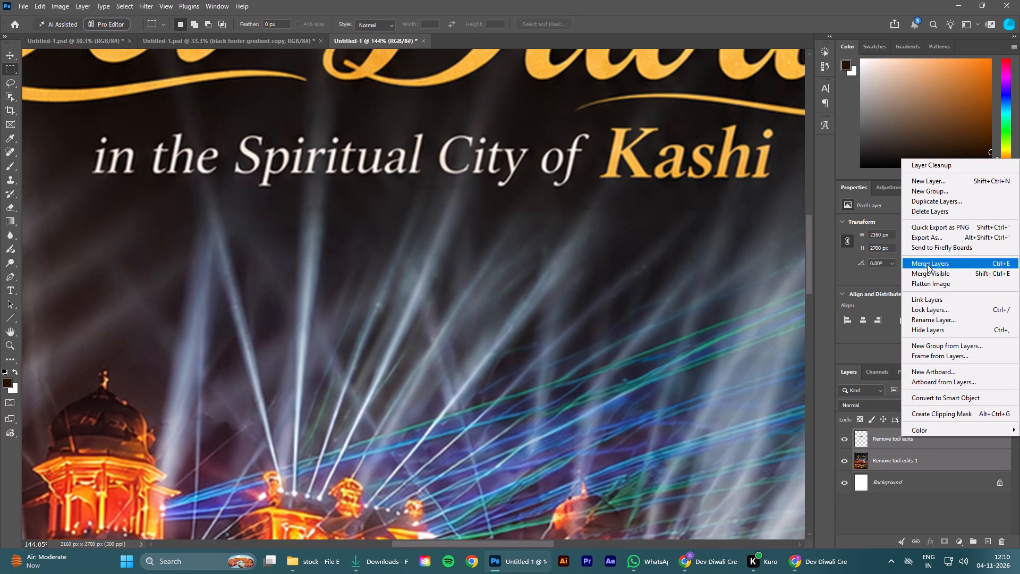
{"action": "left_click", "coordinate": [922, 261]}
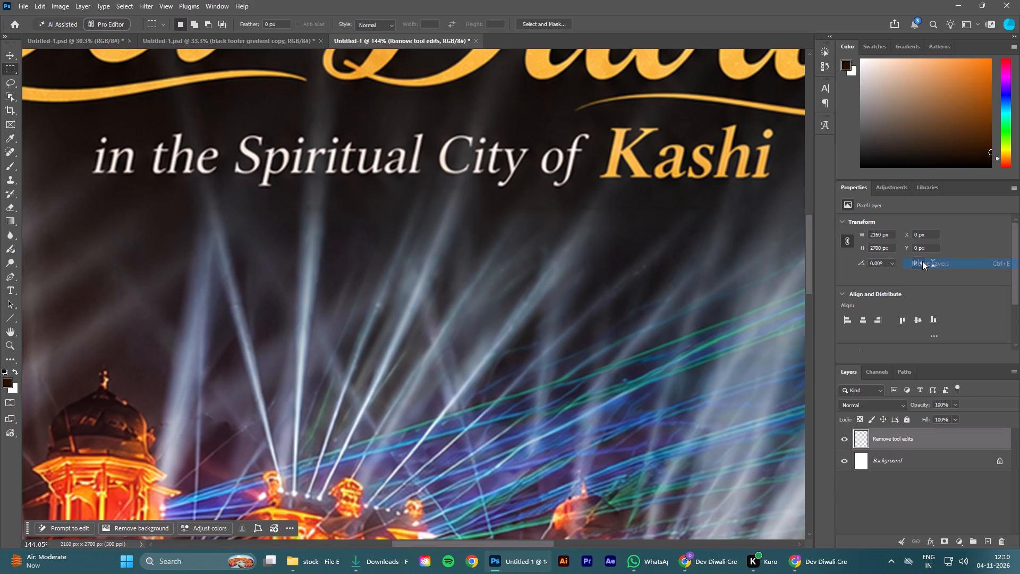
Switch to the Move tool and examine the cleaned poster from the Dev Diwali title down to the Chet Singh Ghat caption.
{"action": "left_click", "coordinate": [3, 57]}
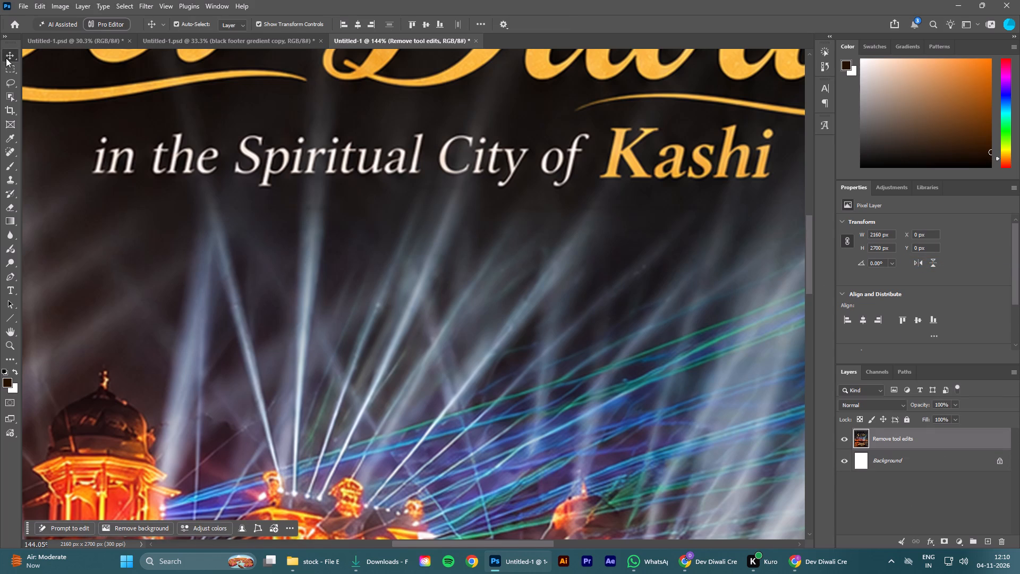
{"action": "left_click", "coordinate": [280, 257]}
{"action": "scroll", "coordinate": [280, 257], "scroll_direction": "down", "scroll_amount": 8, "text": "alt"}
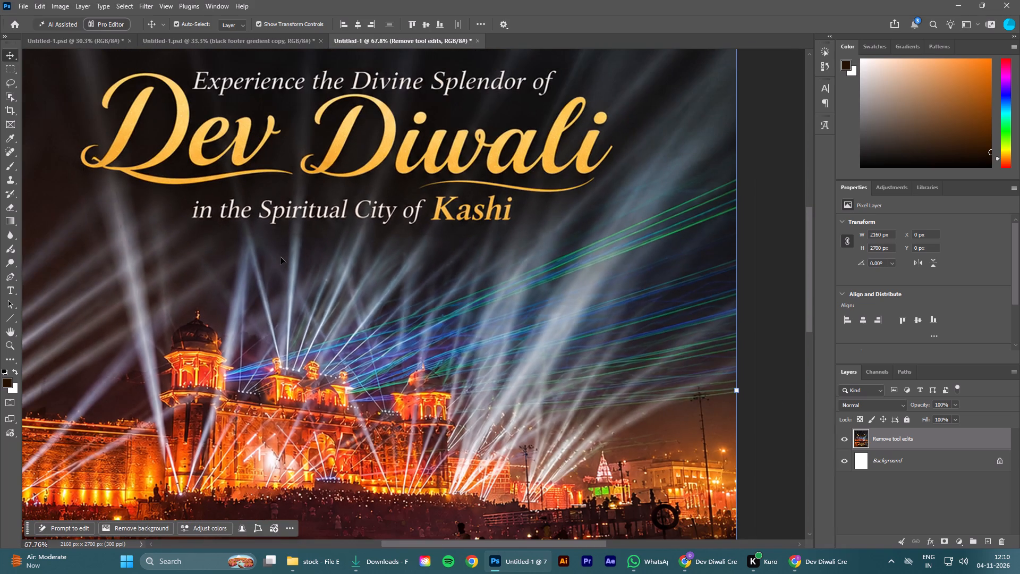
{"action": "scroll", "coordinate": [287, 384], "scroll_direction": "down", "scroll_amount": 5}
{"action": "scroll", "coordinate": [285, 386], "scroll_direction": "up", "scroll_amount": 10, "text": "alt"}
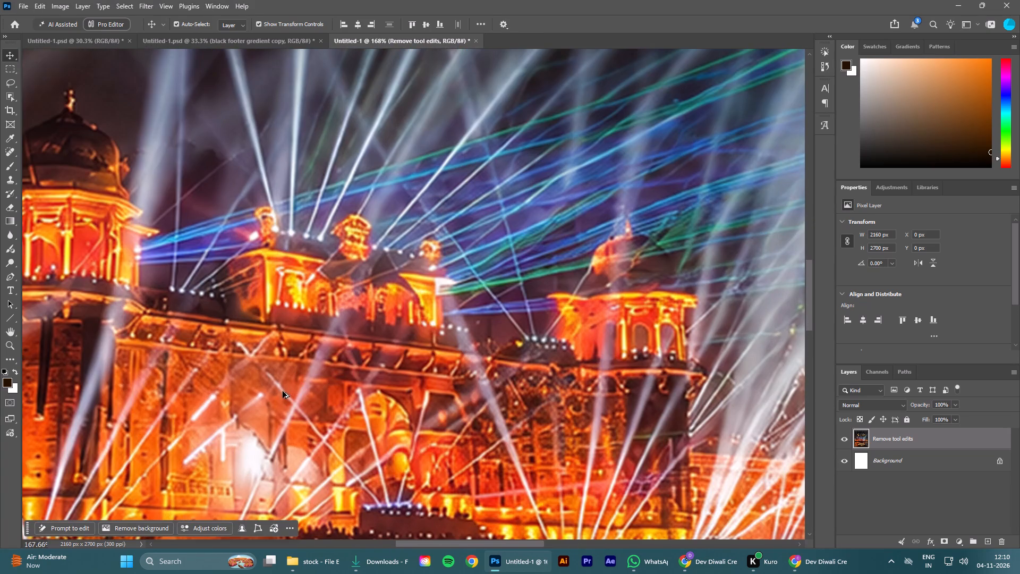
{"action": "scroll", "coordinate": [280, 393], "scroll_direction": "down", "scroll_amount": 14, "text": "alt"}
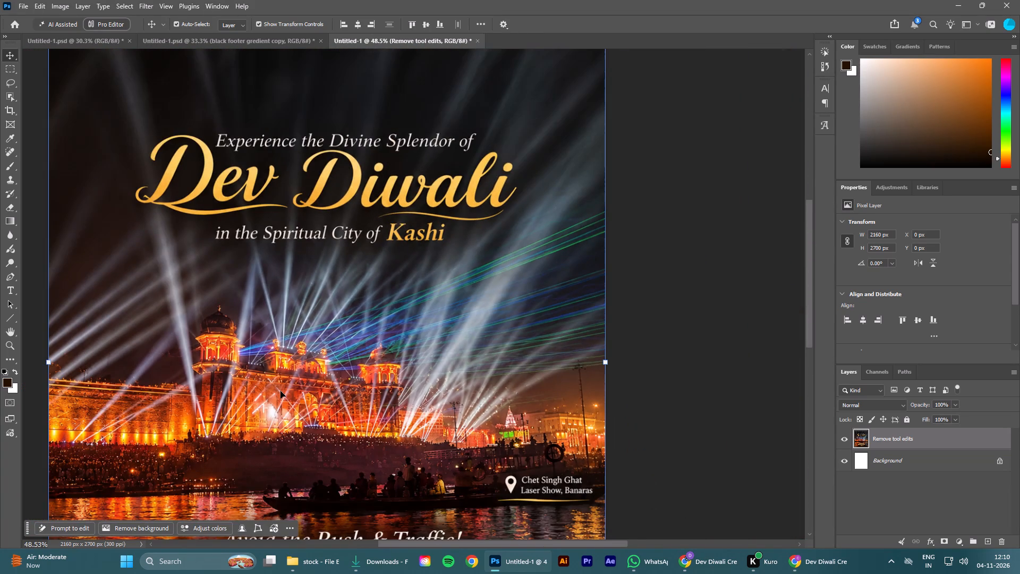
{"action": "scroll", "coordinate": [280, 391], "scroll_direction": "down", "scroll_amount": 2, "text": "alt"}
{"action": "scroll", "coordinate": [280, 391], "scroll_direction": "down", "scroll_amount": 3}
{"action": "scroll", "coordinate": [280, 391], "scroll_direction": "down", "scroll_amount": 2, "text": "alt"}
{"action": "scroll", "coordinate": [280, 391], "scroll_direction": "down", "scroll_amount": 2}
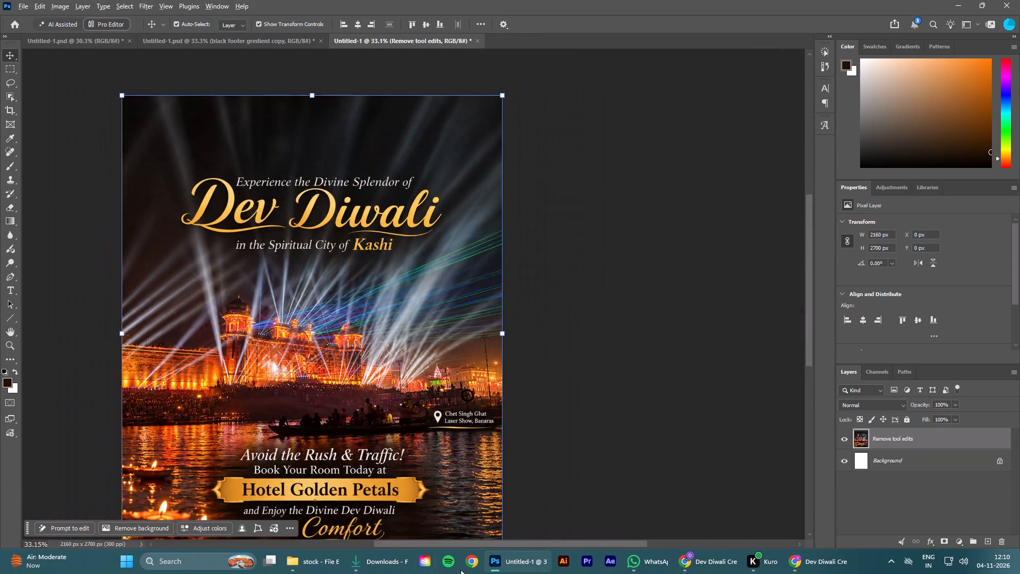
{"action": "scroll", "coordinate": [566, 547], "scroll_direction": "up", "scroll_amount": 7, "text": "alt"}
{"action": "scroll", "coordinate": [568, 468], "scroll_direction": "up", "scroll_amount": 15, "text": "alt"}
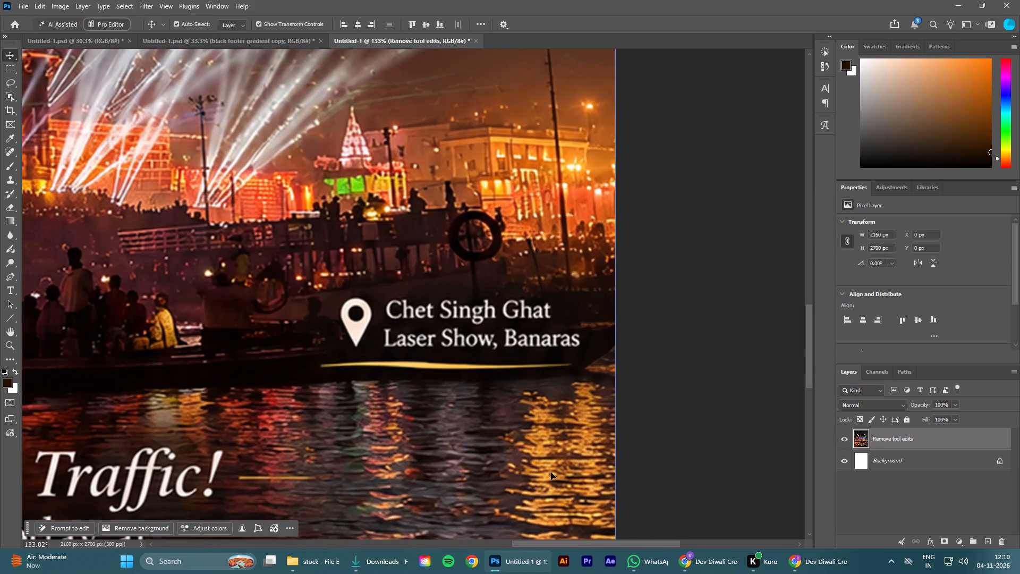
Move the merged Dev Diwali poster layer up the canvas to Y -120 px and centre it horizontally.
{"action": "scroll", "coordinate": [551, 472], "scroll_direction": "down", "scroll_amount": 12, "text": "alt"}
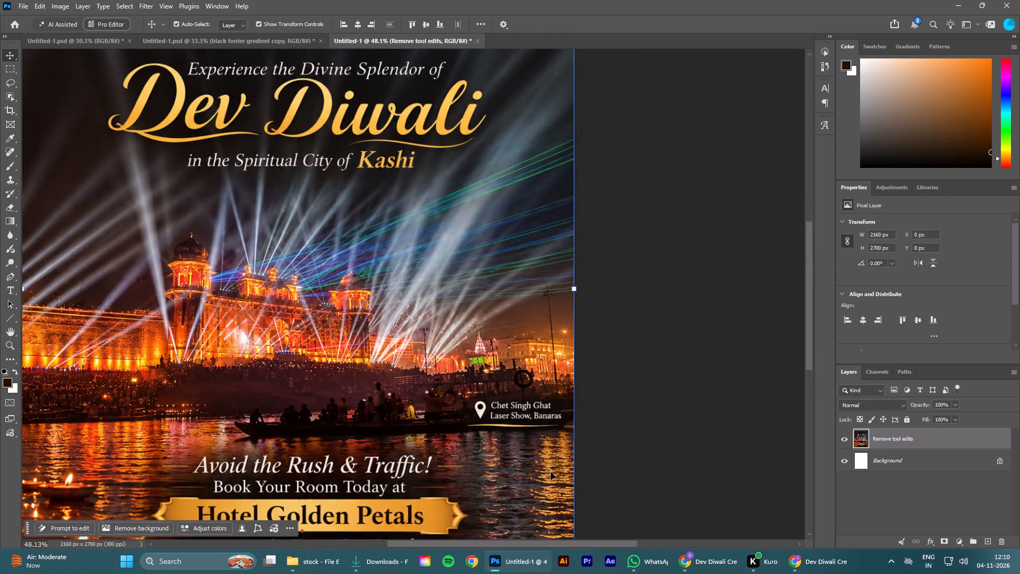
{"action": "scroll", "coordinate": [551, 472], "scroll_direction": "down", "scroll_amount": 7, "text": "alt"}
{"action": "scroll", "coordinate": [551, 472], "scroll_direction": "down", "scroll_amount": 8}
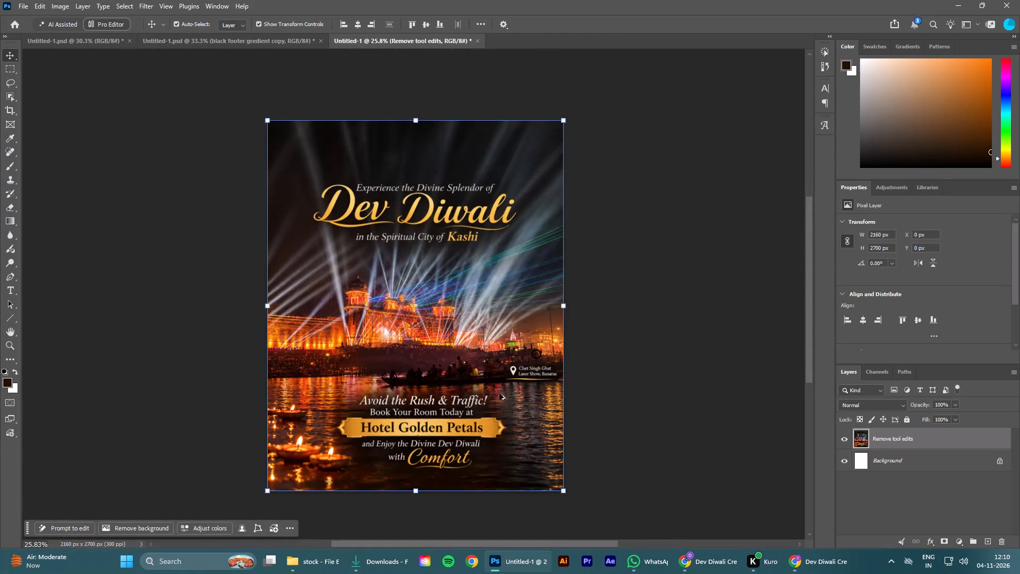
{"action": "scroll", "coordinate": [499, 393], "scroll_direction": "up", "scroll_amount": 3, "text": "alt"}
{"action": "scroll", "coordinate": [499, 393], "scroll_direction": "down", "scroll_amount": 2, "text": "alt"}
{"action": "scroll", "coordinate": [499, 393], "scroll_direction": "down", "scroll_amount": 2}
{"action": "scroll", "coordinate": [499, 393], "scroll_direction": "up", "scroll_amount": 1}
{"action": "left_click", "coordinate": [721, 316]}
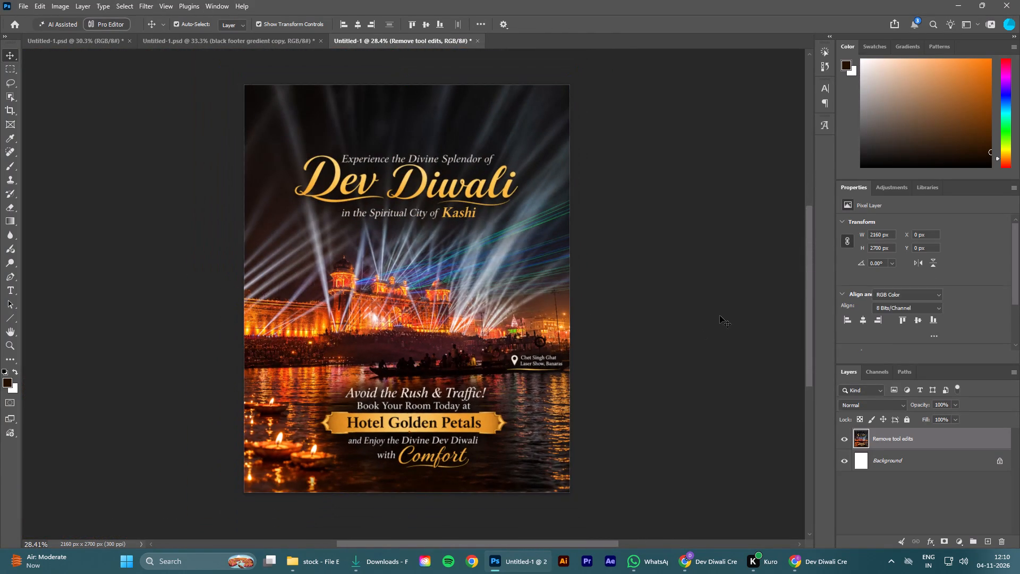
{"action": "left_click", "coordinate": [473, 304]}
{"action": "key", "text": "shift+Up"}
{"action": "key", "text": "shift+Up"}
{"action": "key", "text": "shift+Up"}
{"action": "key", "text": "shift+Up"}
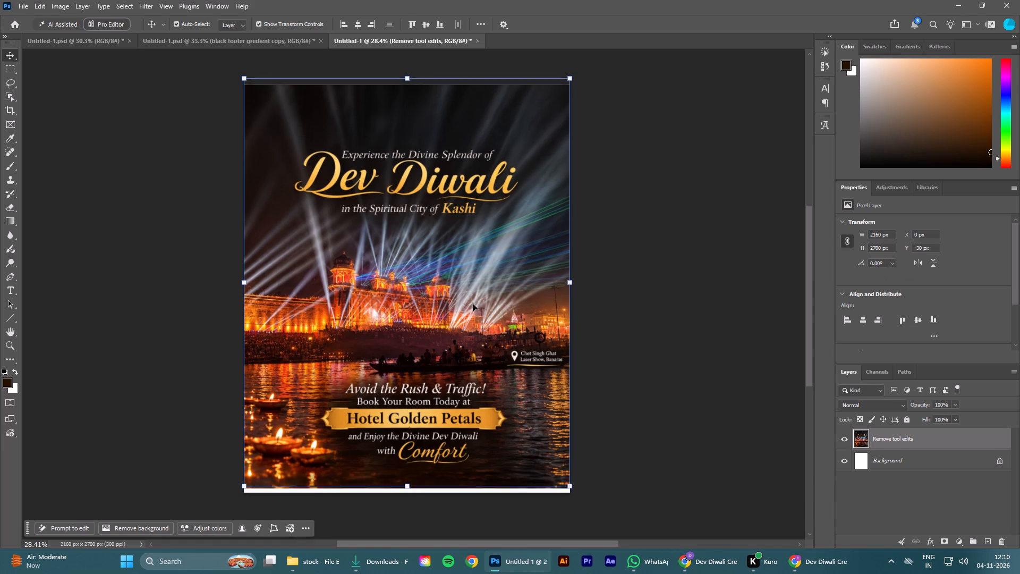
{"action": "key", "text": "shift+Up"}
{"action": "key", "text": "shift+Up"}
{"action": "key", "text": "shift+Up"}
{"action": "key", "text": "shift+Up"}
{"action": "key", "text": "shift+Up"}
{"action": "key", "text": "shift+Up"}
{"action": "key", "text": "shift+Up"}
{"action": "key", "text": "shift+Up"}
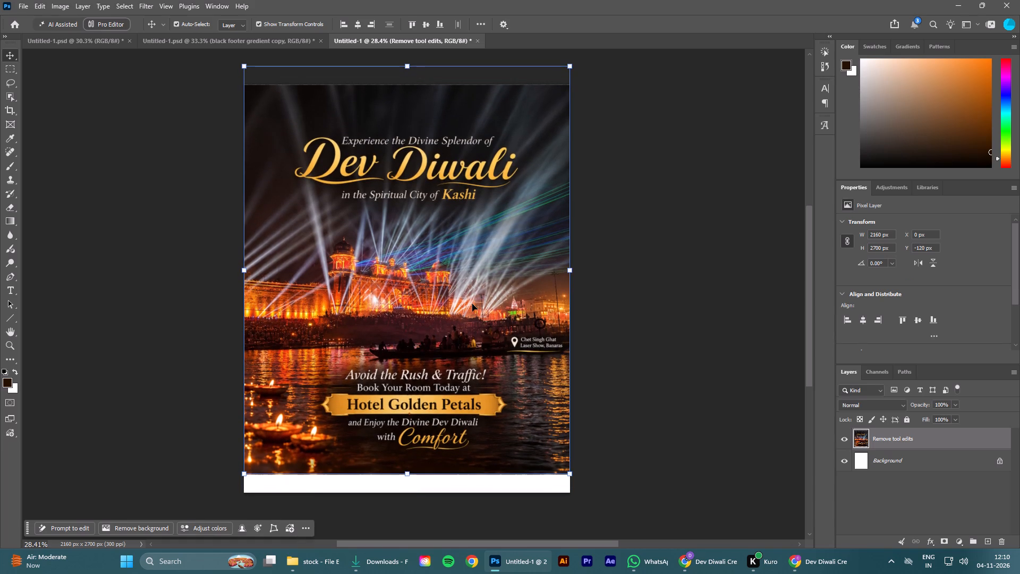
{"action": "left_click", "coordinate": [355, 23]}
{"action": "left_click", "coordinate": [668, 248]}
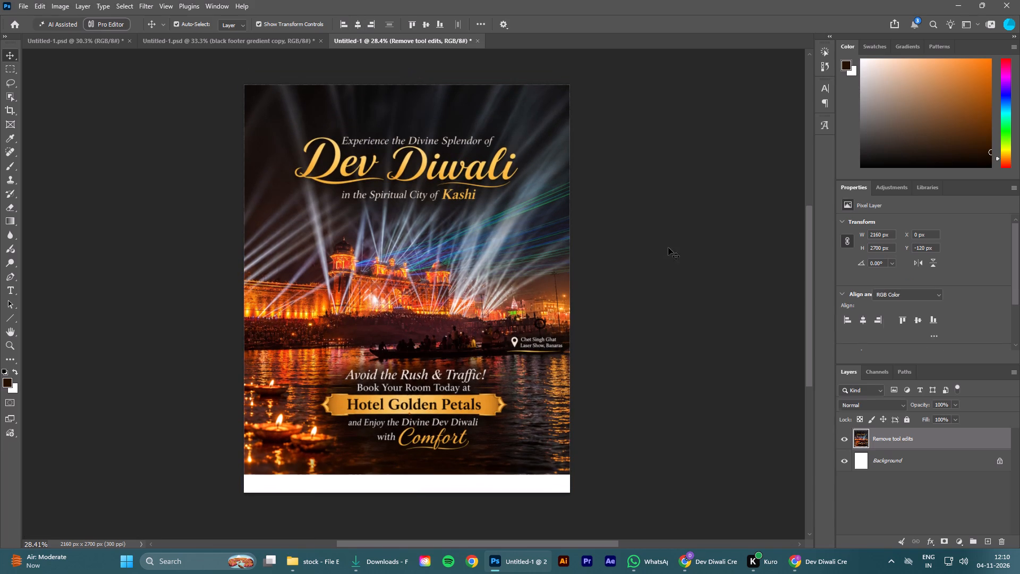
{"action": "left_click", "coordinate": [665, 334]}
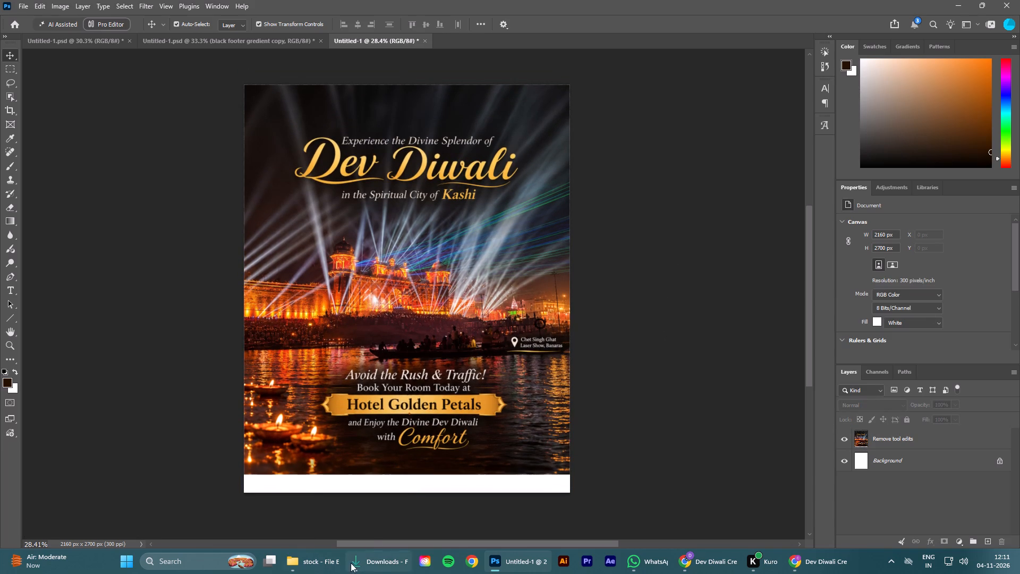
Open the earlier Golden Petals Dev Diwali PSD with the aerial ghat photo from the recent files.
{"action": "left_click", "coordinate": [13, 17]}
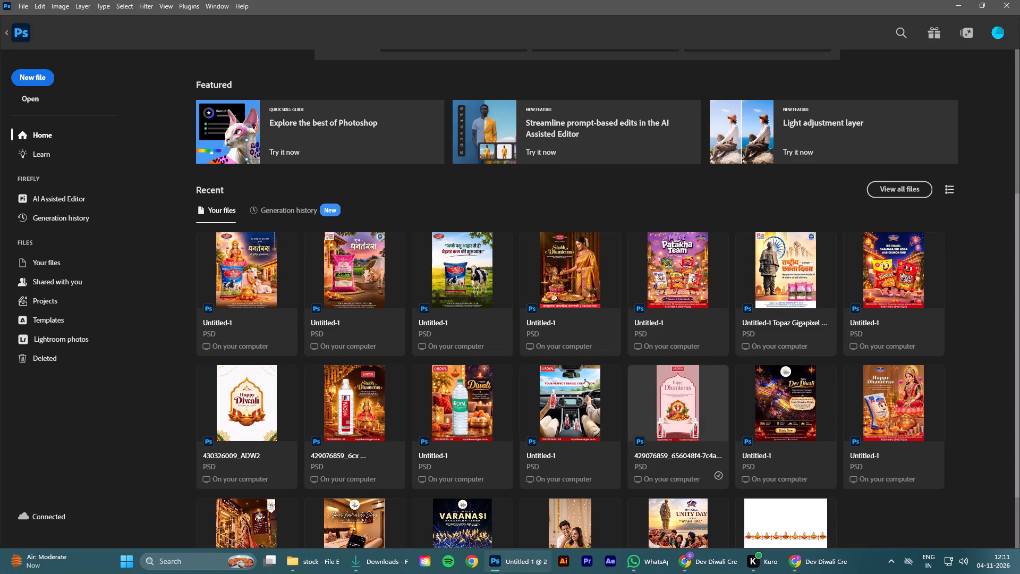
{"action": "left_click", "coordinate": [800, 413]}
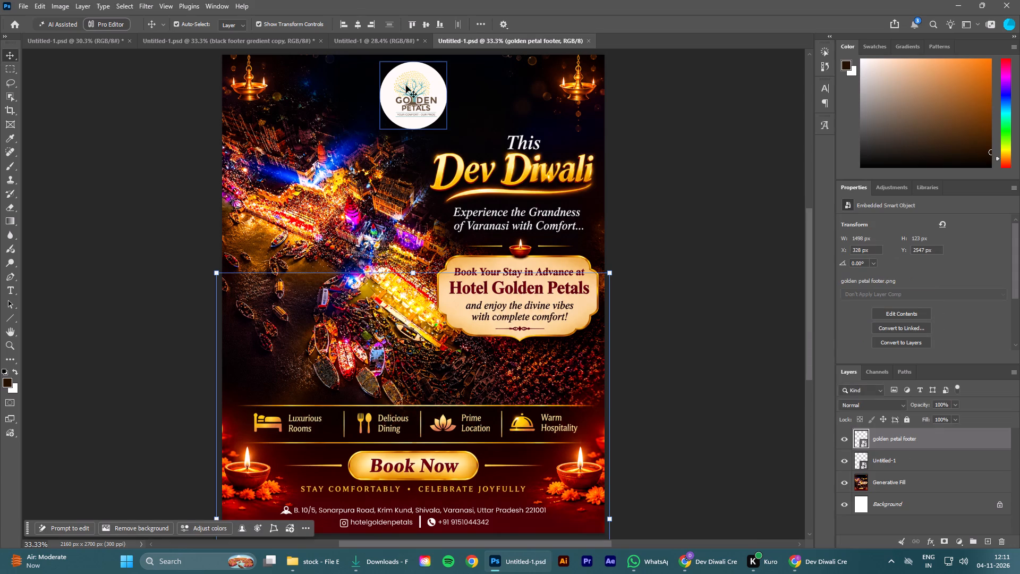
Copy the round logo and golden petal footer layers together and paste them in place into the laser-show poster document.
{"action": "left_click", "coordinate": [419, 80]}
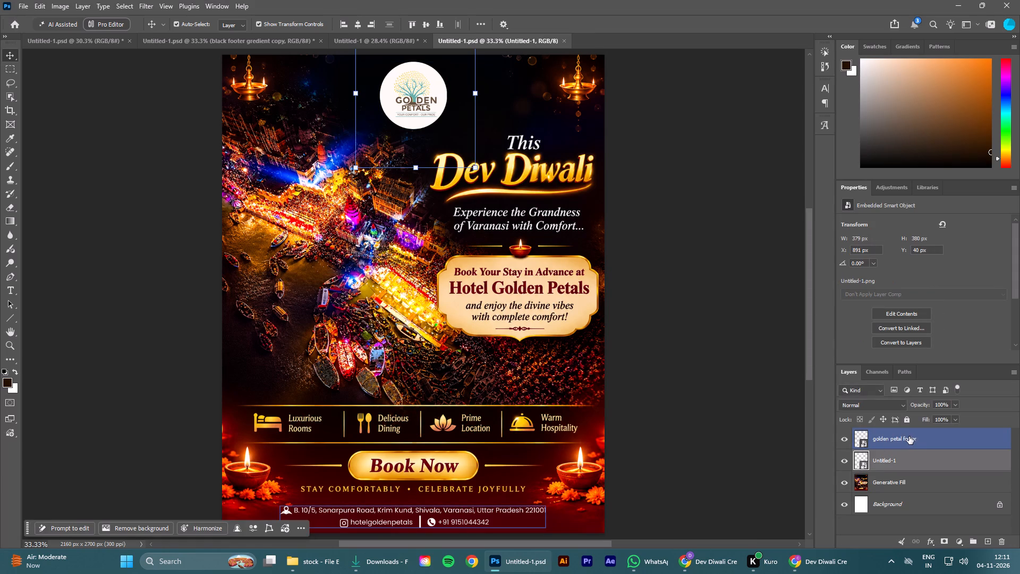
{"action": "left_click", "coordinate": [912, 439], "text": "ctrl"}
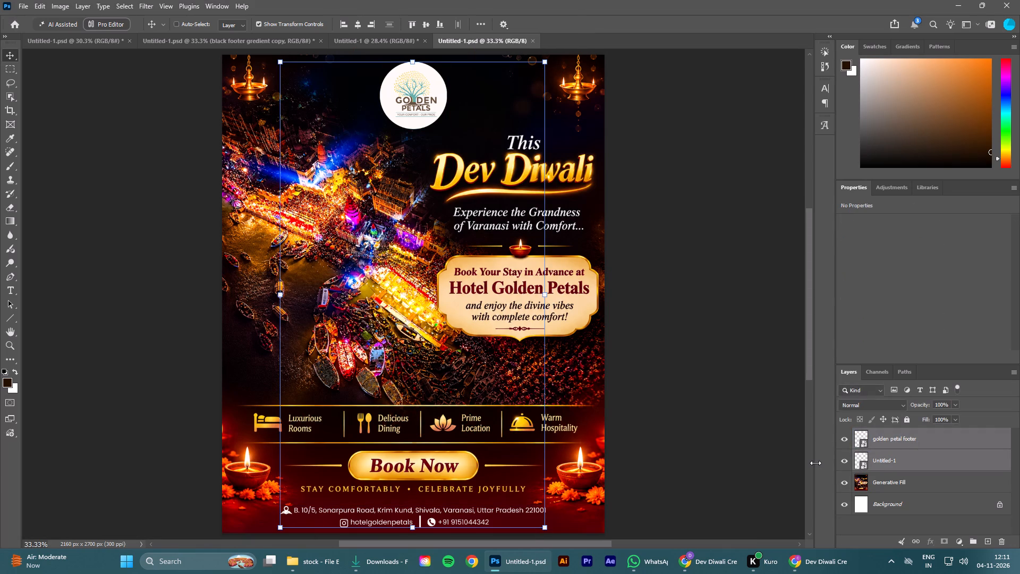
{"action": "key", "text": "ctrl+c"}
{"action": "left_click", "coordinate": [387, 44]}
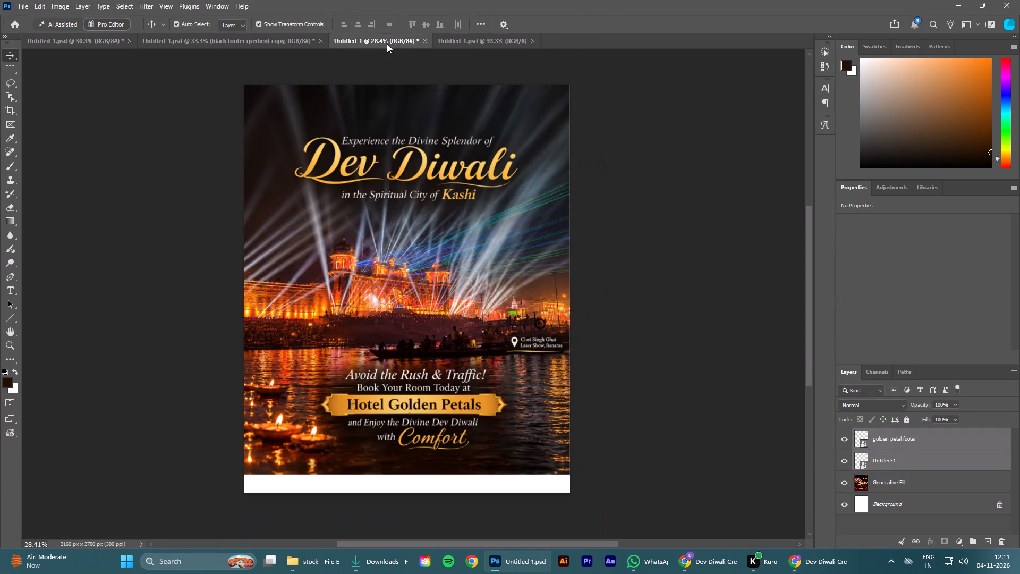
{"action": "key", "text": "ctrl+shift+v"}
{"action": "left_click", "coordinate": [641, 263]}
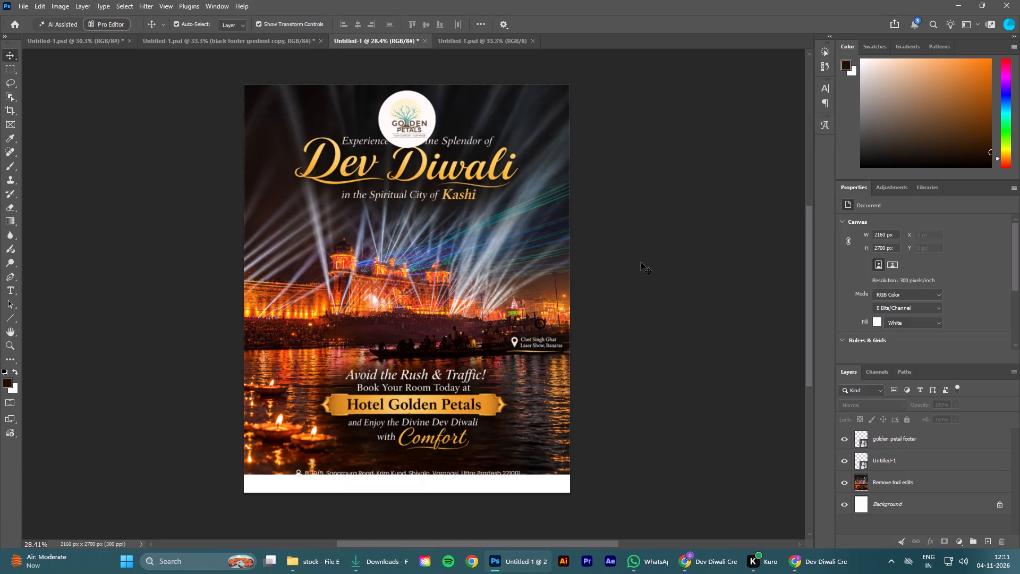
Scale the pasted Golden Petals logo down to about 236 px, place it above the tagline and centre it horizontally.
{"action": "left_click", "coordinate": [396, 115]}
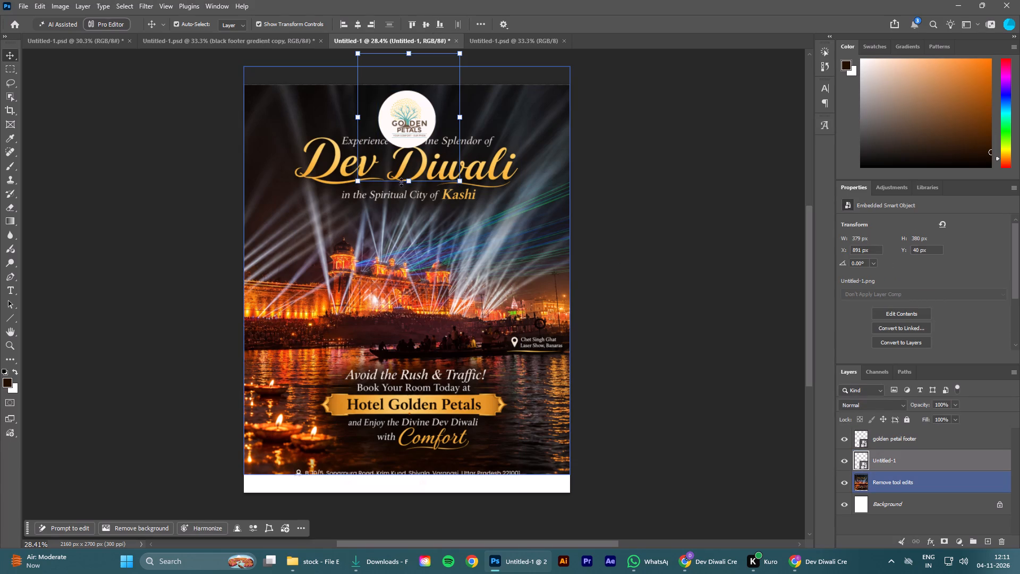
{"action": "left_click_drag", "start_coordinate": [407, 184], "coordinate": [411, 147]}
{"action": "left_click_drag", "start_coordinate": [417, 97], "coordinate": [418, 110]}
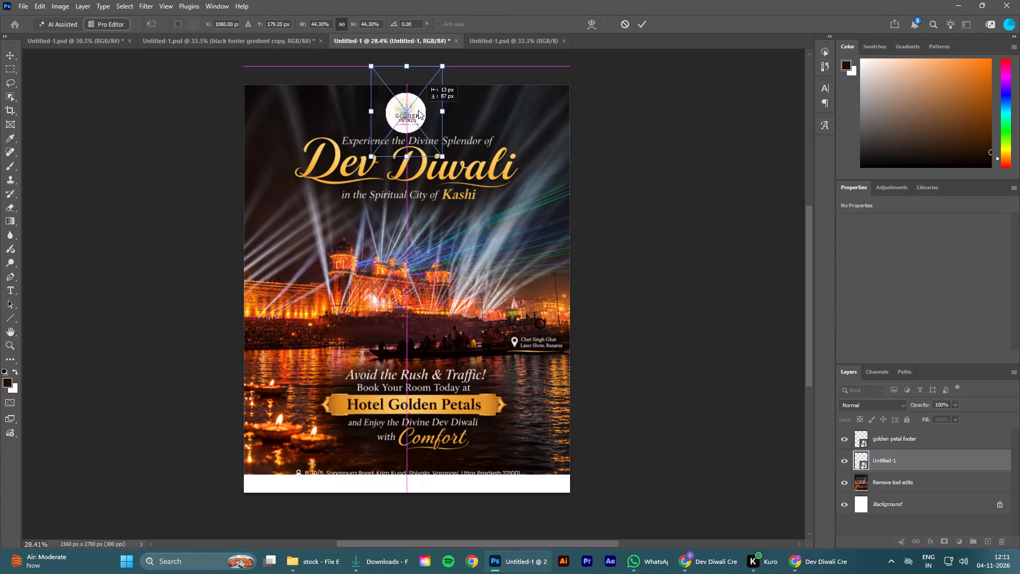
{"action": "left_click_drag", "start_coordinate": [418, 110], "coordinate": [422, 106]}
{"action": "left_click_drag", "start_coordinate": [414, 157], "coordinate": [414, 146]}
{"action": "left_click_drag", "start_coordinate": [418, 124], "coordinate": [412, 125]}
{"action": "left_click", "coordinate": [642, 26]}
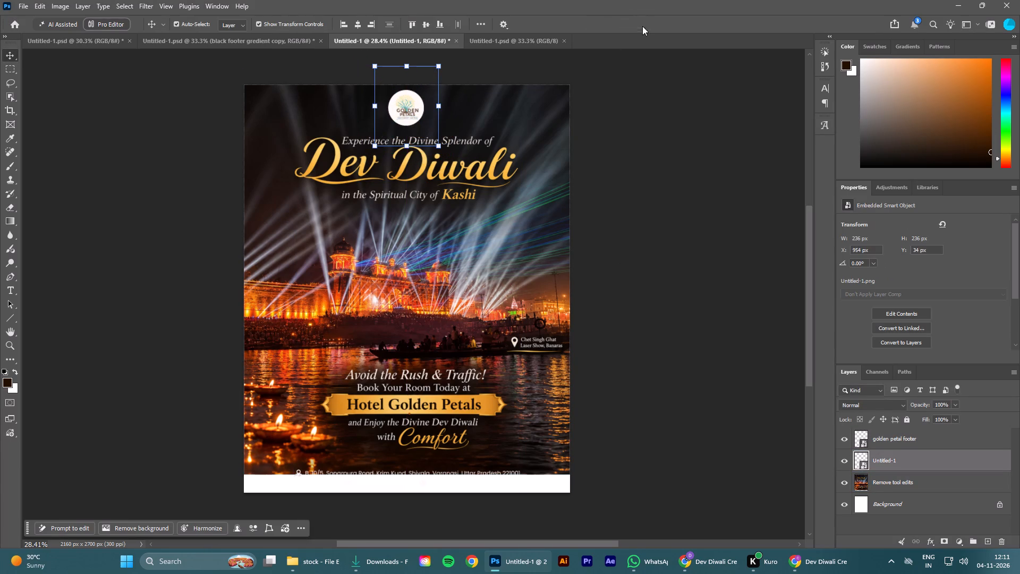
{"action": "left_click", "coordinate": [357, 22]}
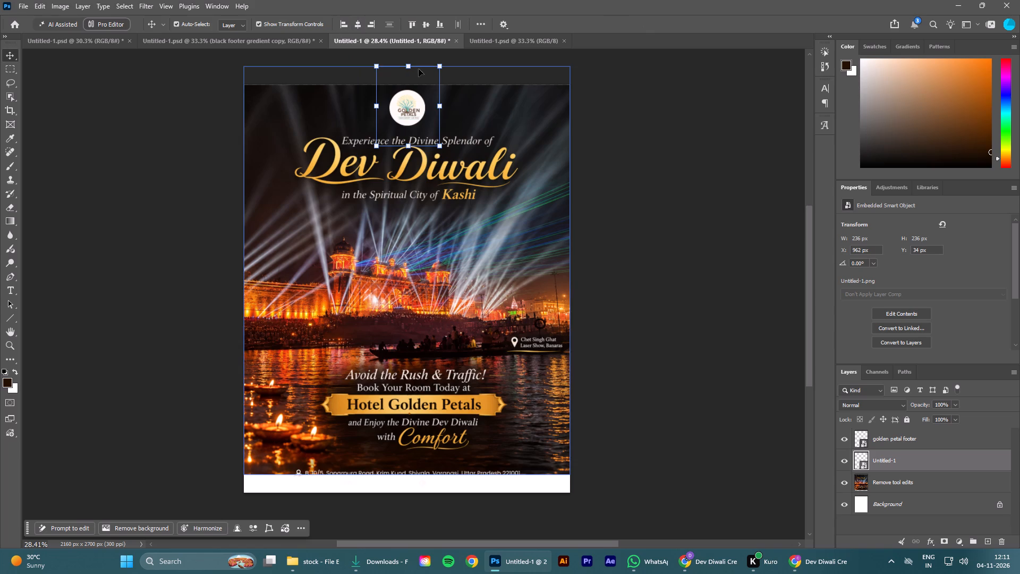
{"action": "left_click", "coordinate": [356, 23]}
Enlarge the Golden Petals logo to about 295 px, place it at about Y 35 px and centre it horizontally.
{"action": "left_click_drag", "start_coordinate": [406, 147], "coordinate": [413, 167]}
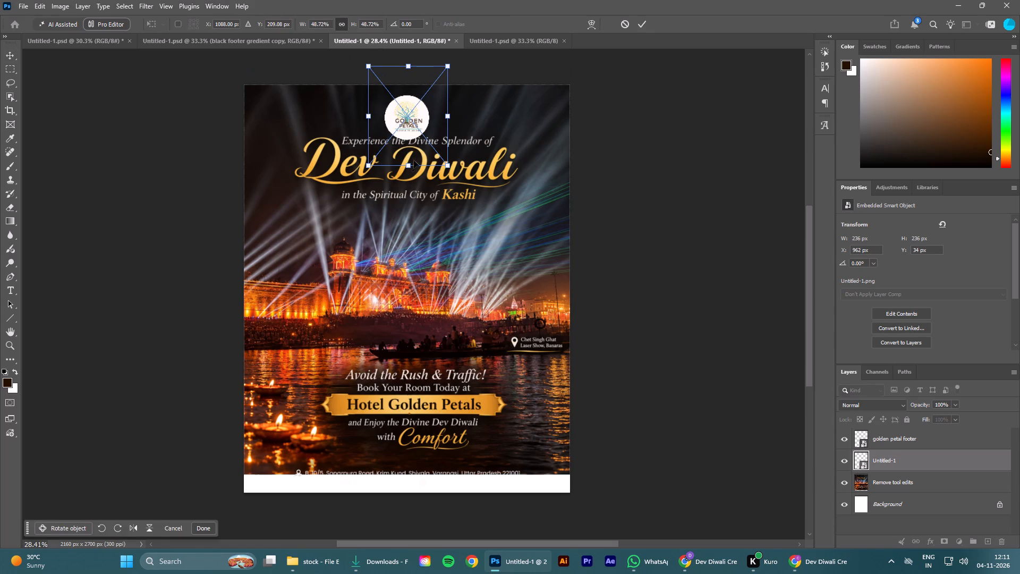
{"action": "key", "text": "shift+Up"}
{"action": "key", "text": "shift+Up"}
{"action": "key", "text": "shift+Up"}
{"action": "key", "text": "shift+Up"}
{"action": "key", "text": "shift+Up"}
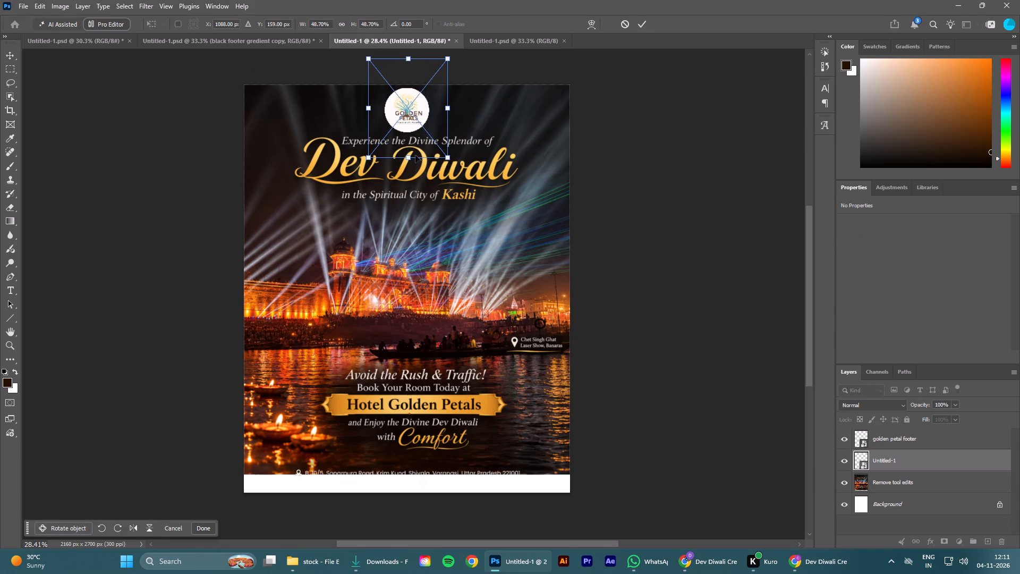
{"action": "key", "text": "shift+Down"}
{"action": "key", "text": "Down"}
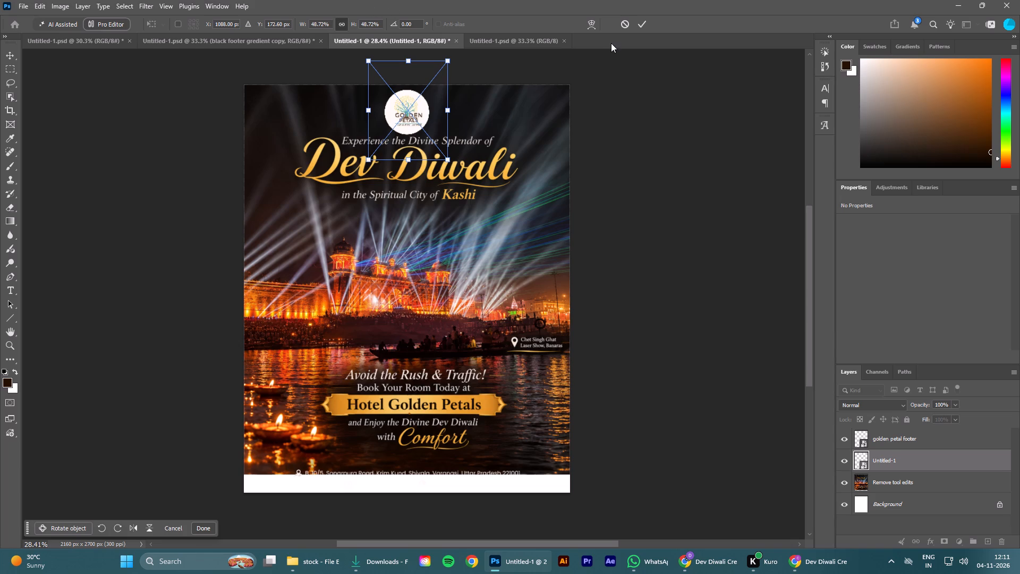
{"action": "left_click", "coordinate": [641, 23]}
{"action": "left_click", "coordinate": [358, 23]}
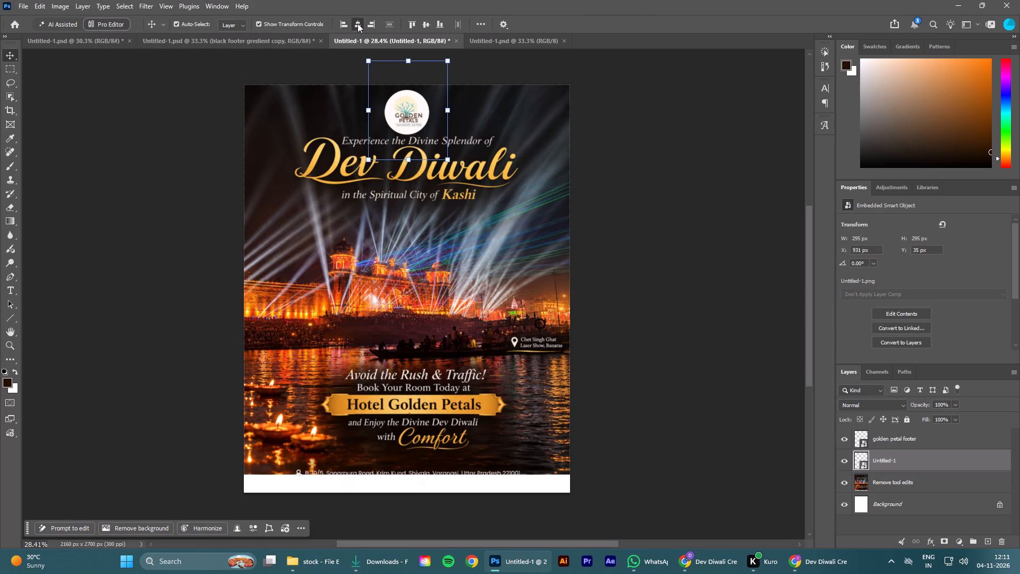
{"action": "left_click", "coordinate": [632, 183]}
Move the poster layer down to Y -60 px to leave space between the logo and the tagline.
{"action": "left_click", "coordinate": [512, 241]}
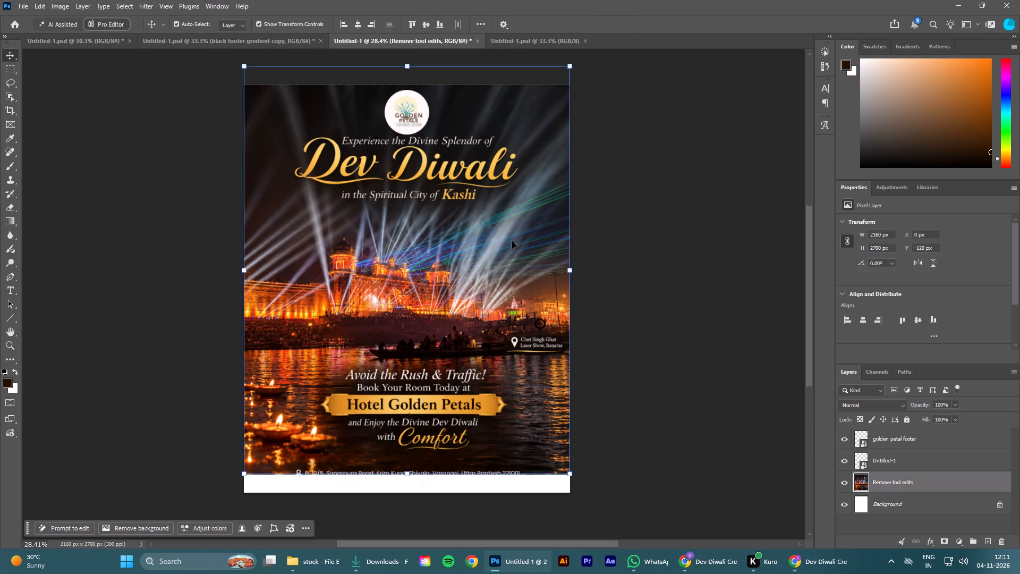
{"action": "key", "text": "shift+Down"}
{"action": "key", "text": "shift+Down"}
{"action": "key", "text": "shift+Down"}
{"action": "key", "text": "shift+Down"}
{"action": "key", "text": "shift+Down"}
{"action": "key", "text": "shift+Down"}
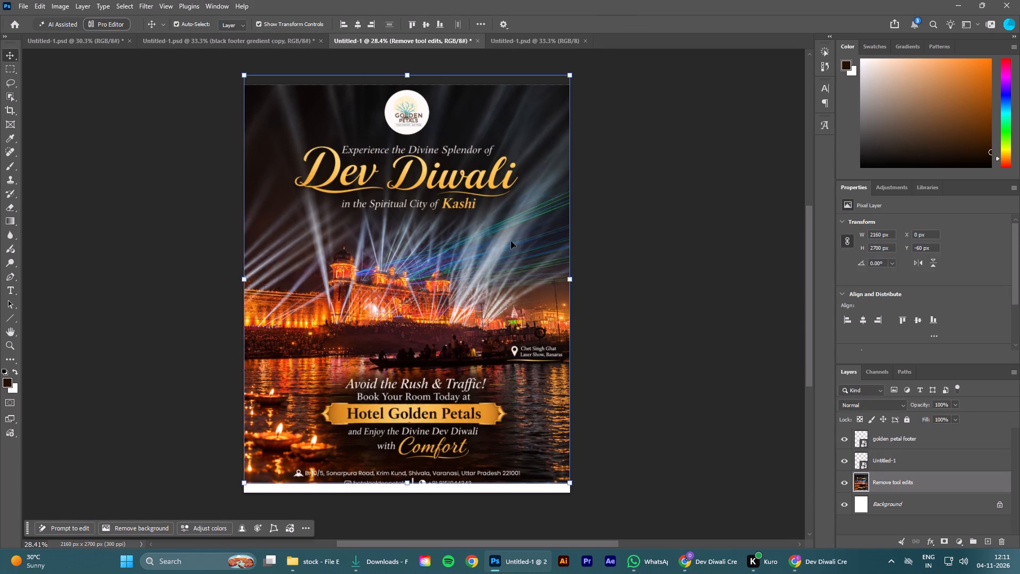
{"action": "left_click", "coordinate": [597, 223]}
Enlarge the Golden Petals logo to about 330 px, raise it to Y 32 px and centre it horizontally.
{"action": "left_click", "coordinate": [410, 116]}
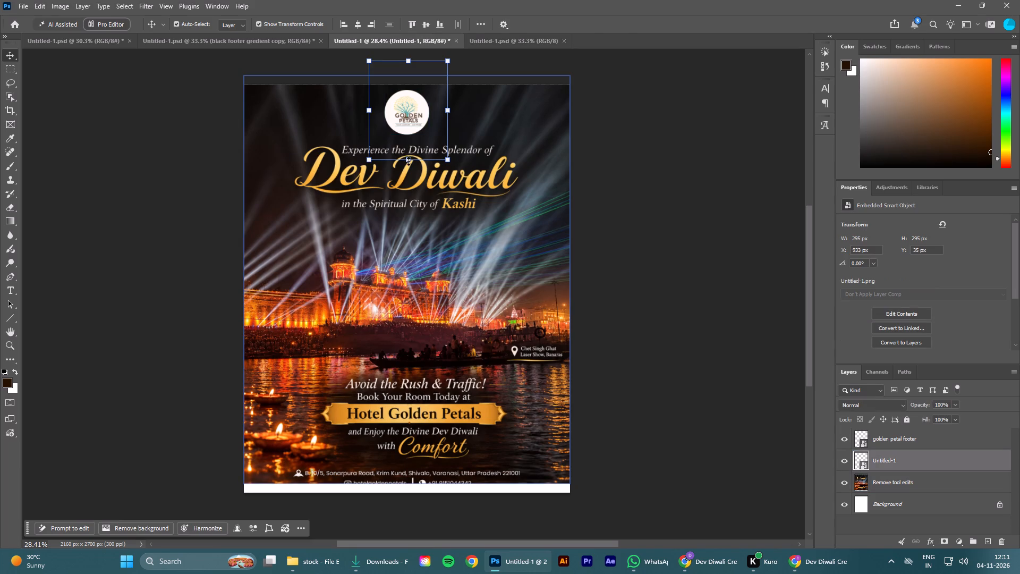
{"action": "left_click_drag", "start_coordinate": [409, 161], "coordinate": [411, 169]}
{"action": "key", "text": "shift+Up"}
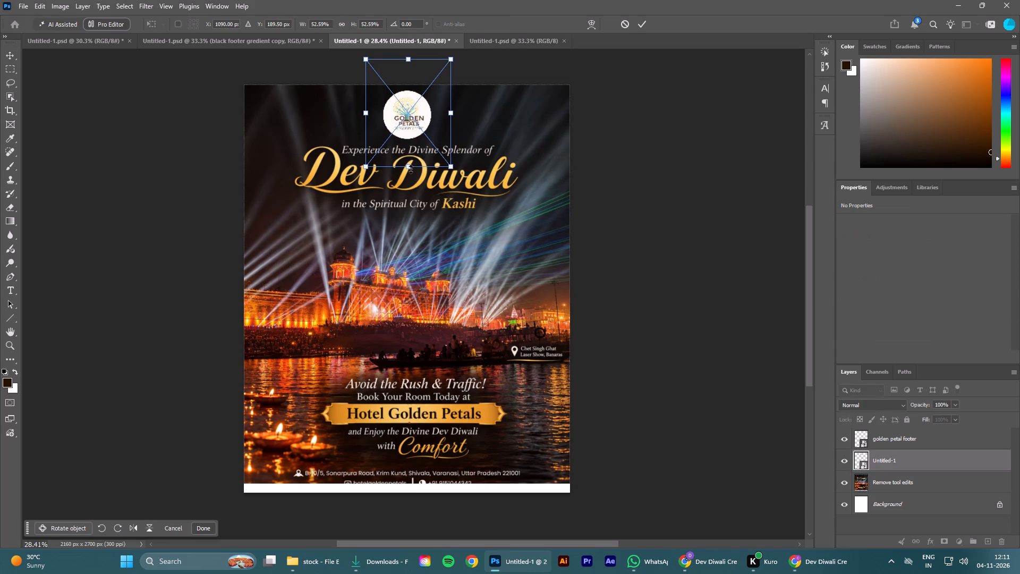
{"action": "left_click", "coordinate": [408, 166]}
{"action": "key", "text": "Up"}
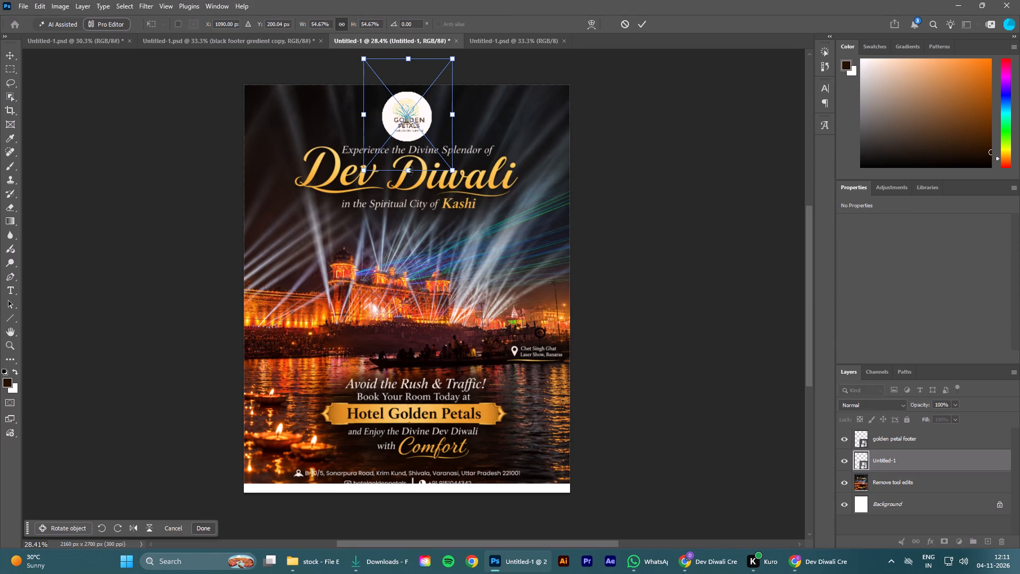
{"action": "key", "text": "shift+Up"}
{"action": "key", "text": "Up"}
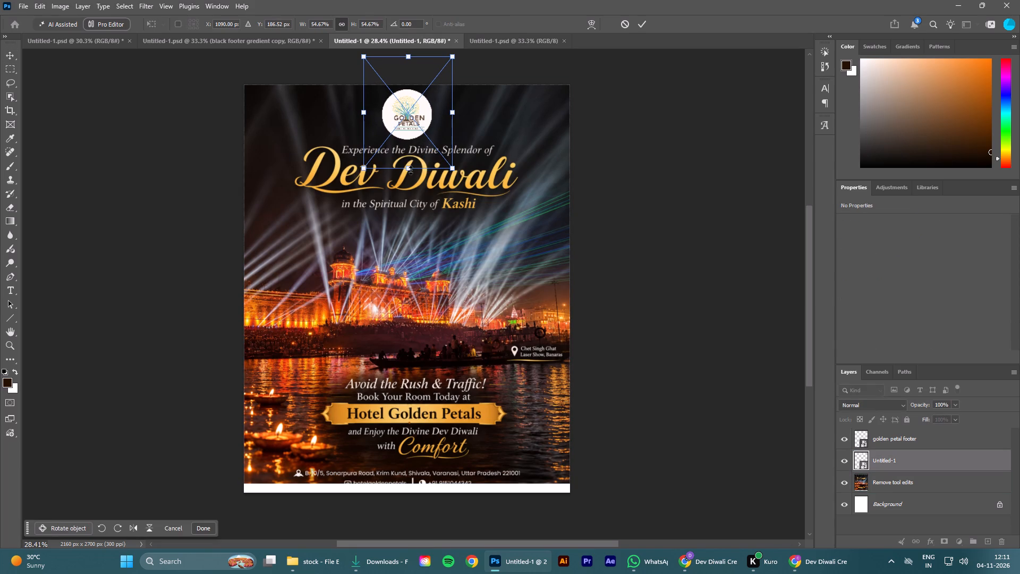
{"action": "left_click", "coordinate": [643, 18]}
{"action": "left_click", "coordinate": [657, 108]}
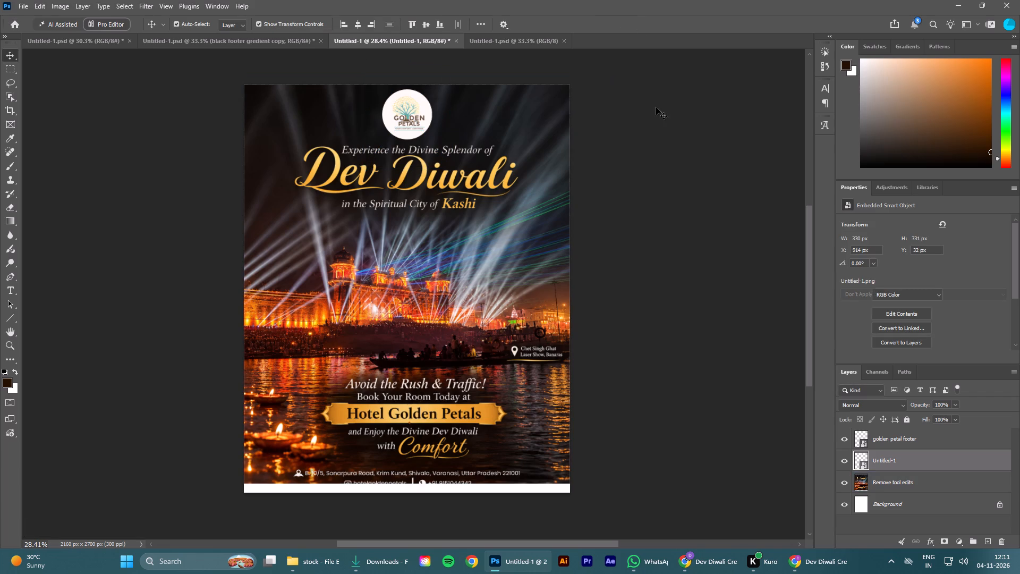
{"action": "left_click", "coordinate": [397, 122]}
{"action": "left_click", "coordinate": [360, 25]}
{"action": "left_click", "coordinate": [669, 178]}
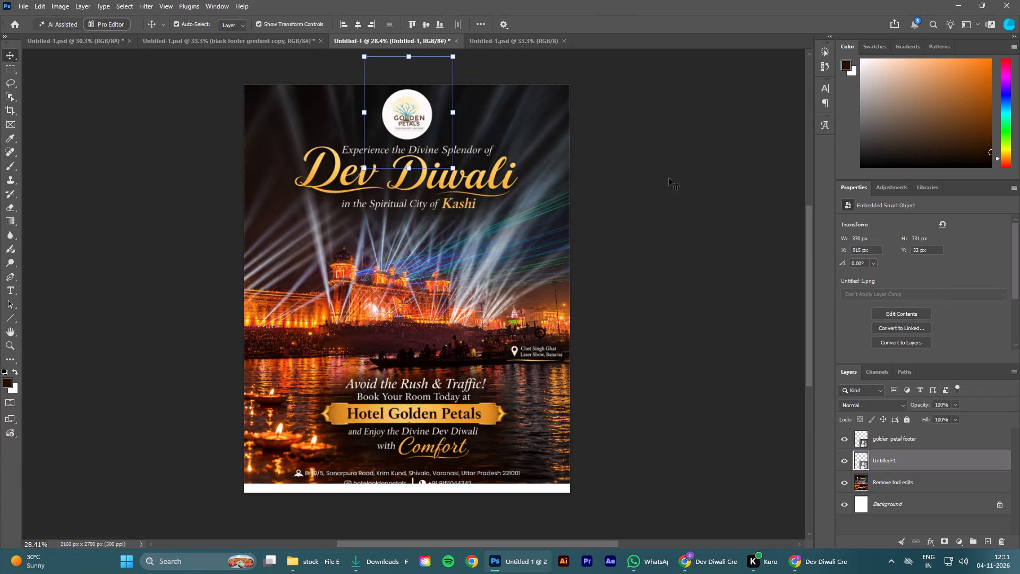
Nudge the Golden Petals logo slightly upward to fine-tune its gap above the tagline.
{"action": "left_click", "coordinate": [418, 107]}
{"action": "key", "text": "Up"}
{"action": "key", "text": "Up"}
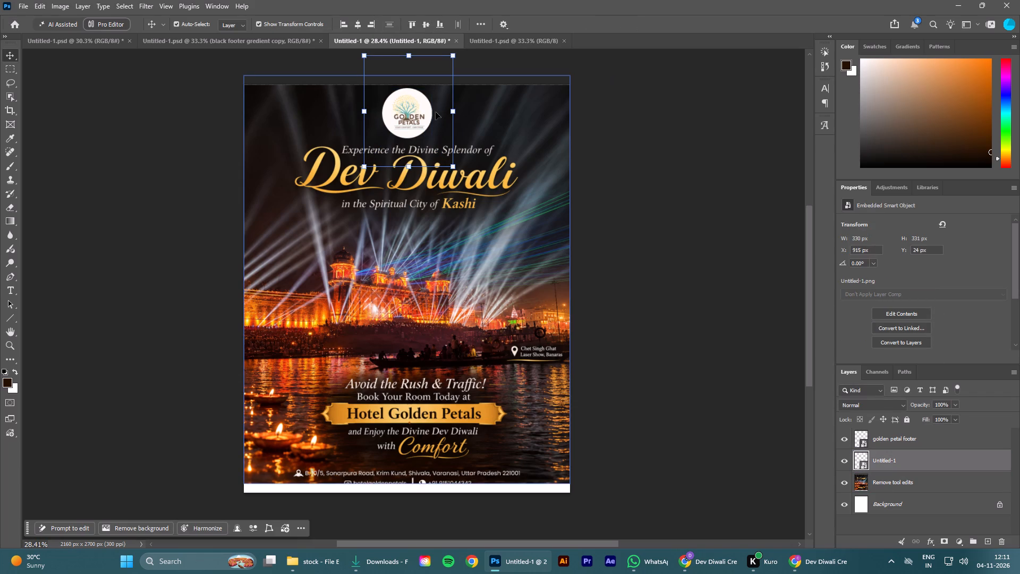
{"action": "key", "text": "Down"}
{"action": "left_click", "coordinate": [616, 132]}
Nudge the poster layer slightly downward beneath the logo.
{"action": "left_click", "coordinate": [441, 284]}
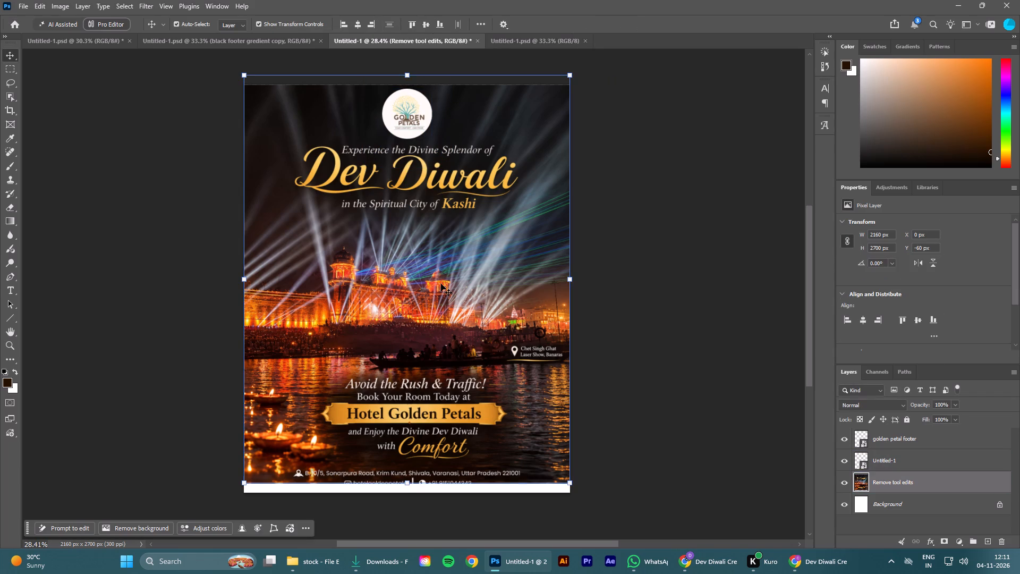
{"action": "key", "text": "Down"}
{"action": "left_click", "coordinate": [683, 287]}
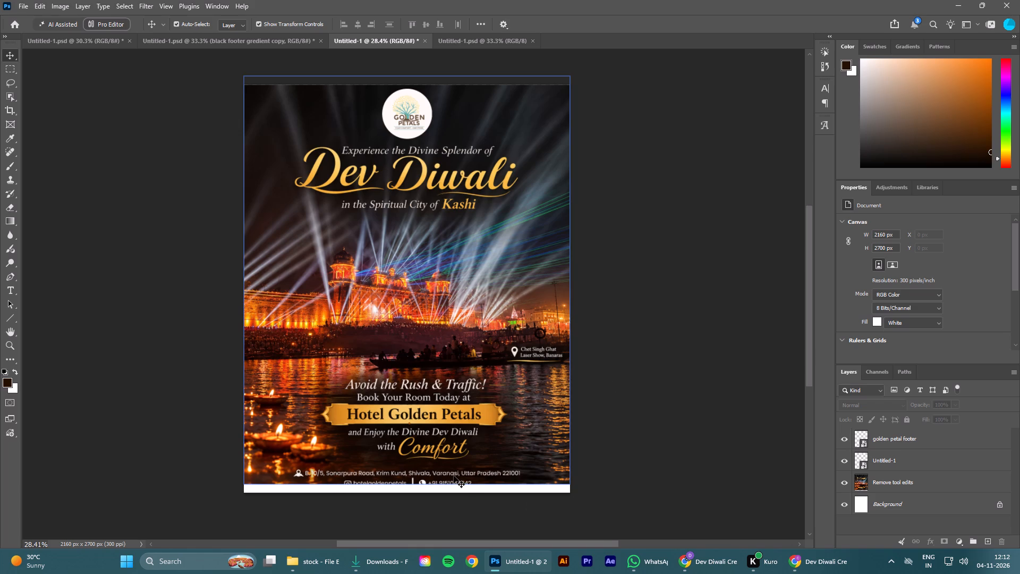
Hide the golden petal footer layer.
{"action": "left_click", "coordinate": [656, 466]}
{"action": "left_click", "coordinate": [920, 433]}
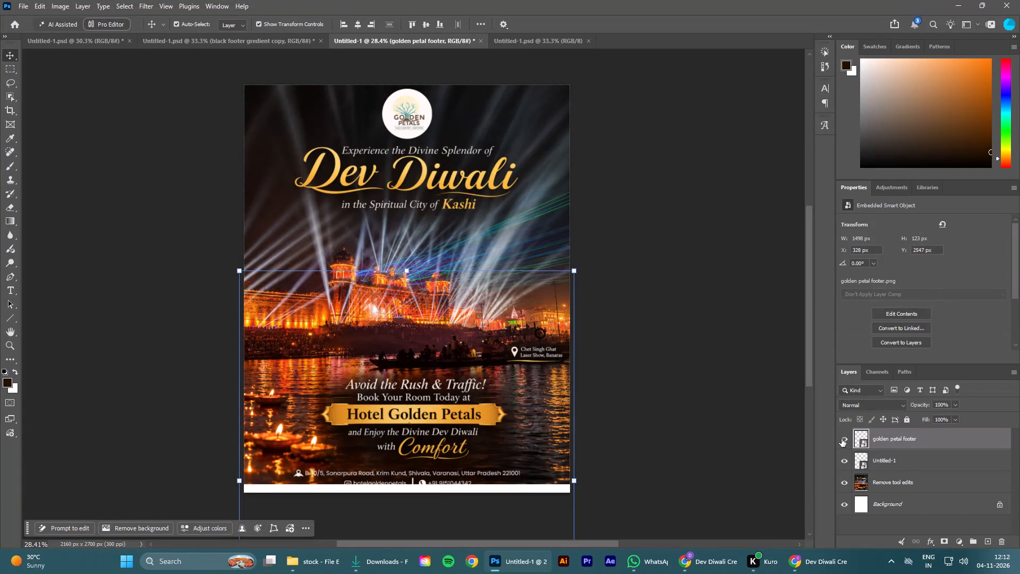
{"action": "left_click", "coordinate": [841, 439]}
{"action": "left_click", "coordinate": [675, 393]}
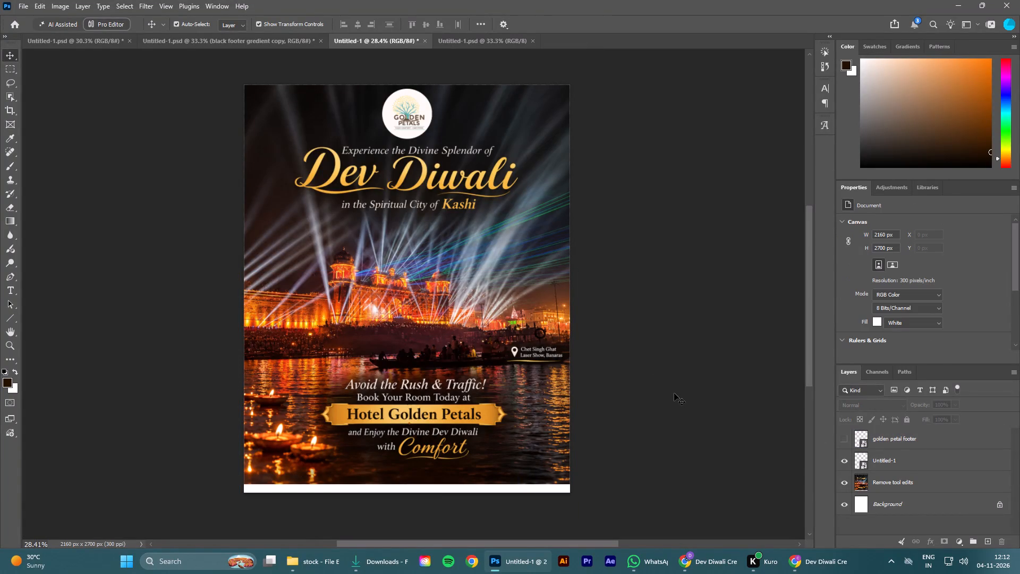
Nudge the Golden Petals logo slightly upward.
{"action": "left_click", "coordinate": [397, 111]}
{"action": "key", "text": "Up"}
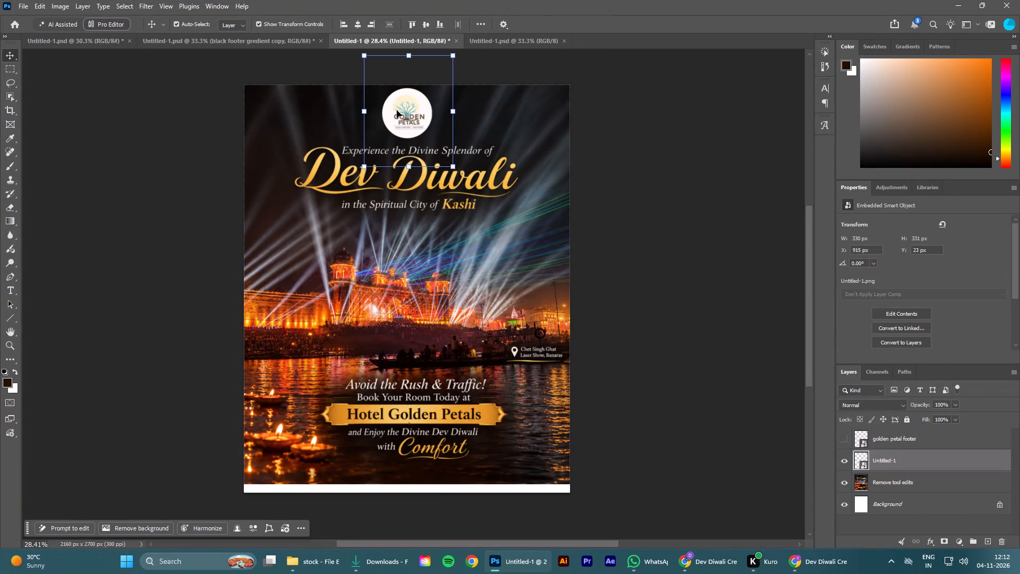
{"action": "left_click", "coordinate": [611, 151]}
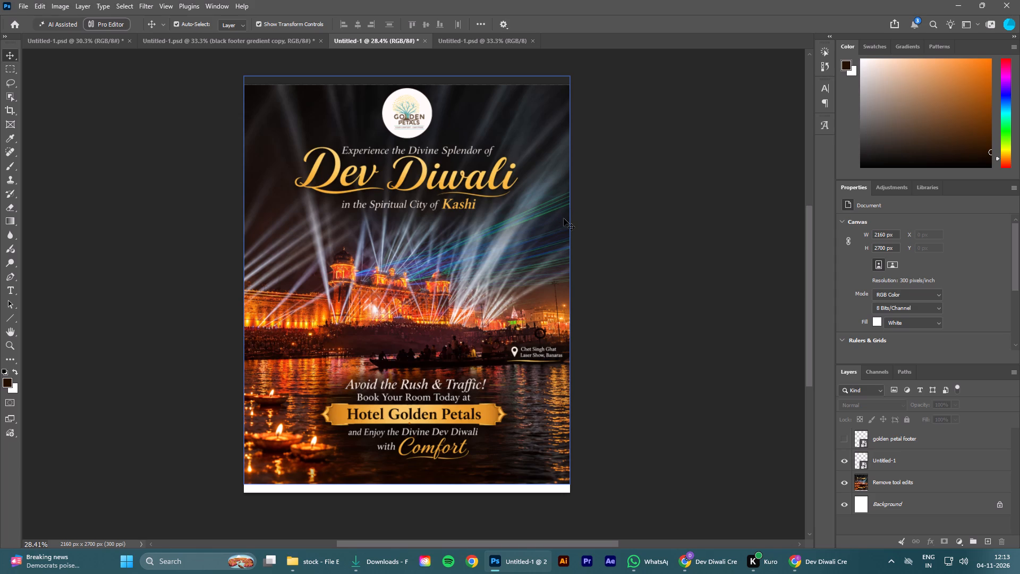
Scale the Golden Petals logo down to about 313 px wide.
{"action": "left_click", "coordinate": [661, 213]}
{"action": "left_click", "coordinate": [415, 111]}
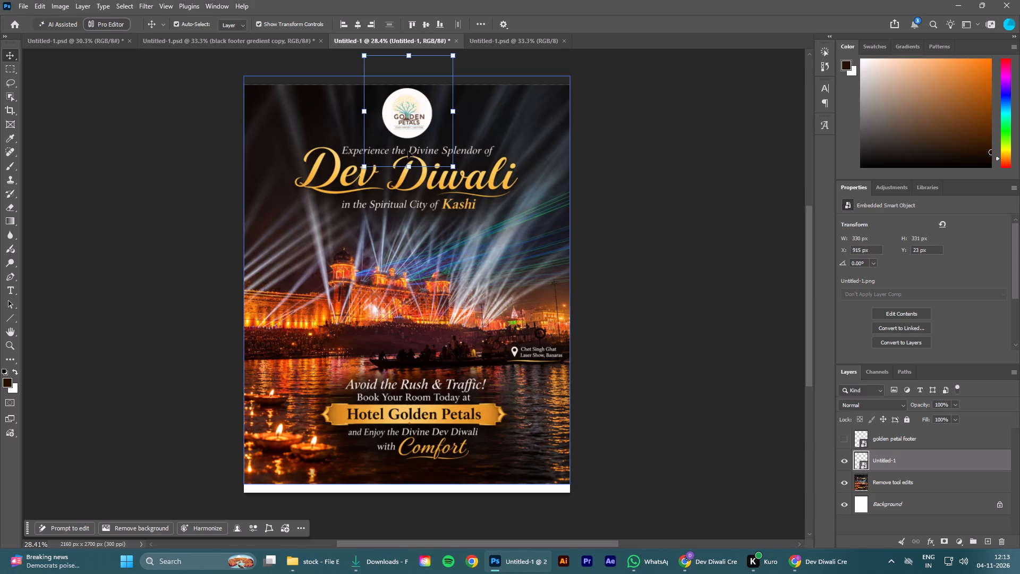
{"action": "left_click_drag", "start_coordinate": [410, 169], "coordinate": [411, 163]}
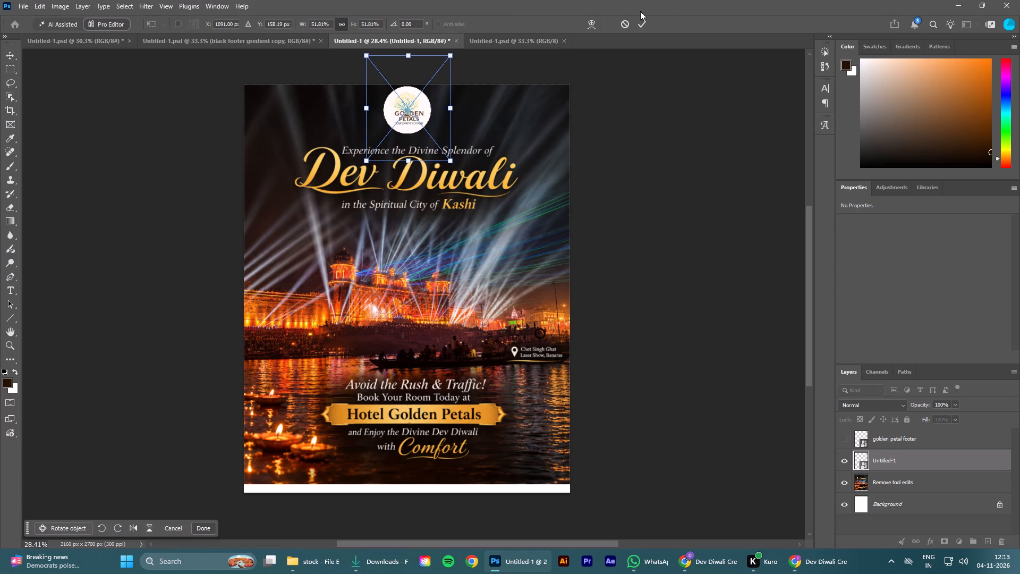
{"action": "left_click", "coordinate": [642, 18]}
{"action": "left_click", "coordinate": [645, 79]}
Move the Golden Petals logo down to Y 24 px and centre it horizontally.
{"action": "left_click", "coordinate": [414, 101]}
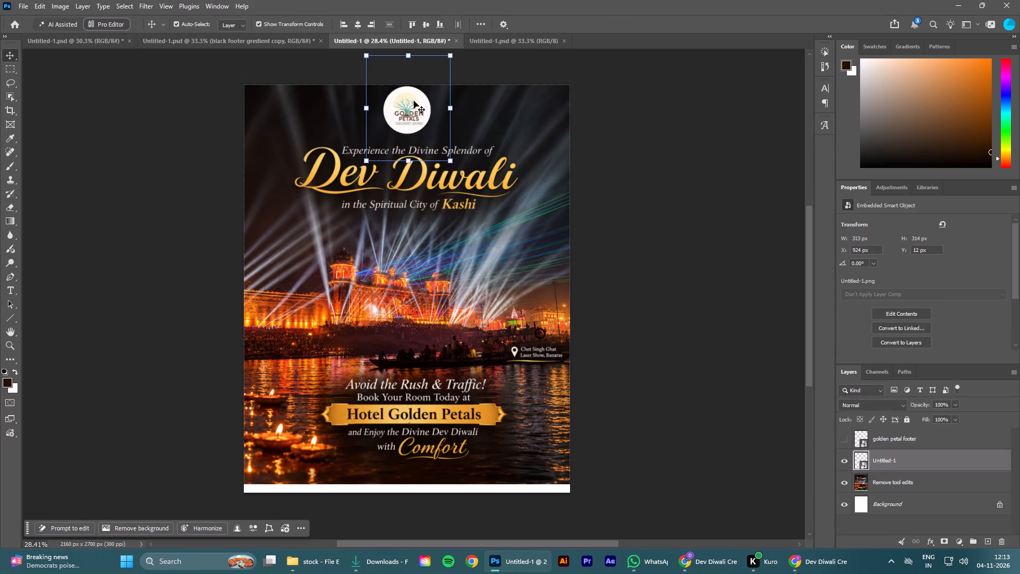
{"action": "key", "text": "Down"}
{"action": "key", "text": "Down"}
{"action": "key", "text": "Down"}
{"action": "key", "text": "Down"}
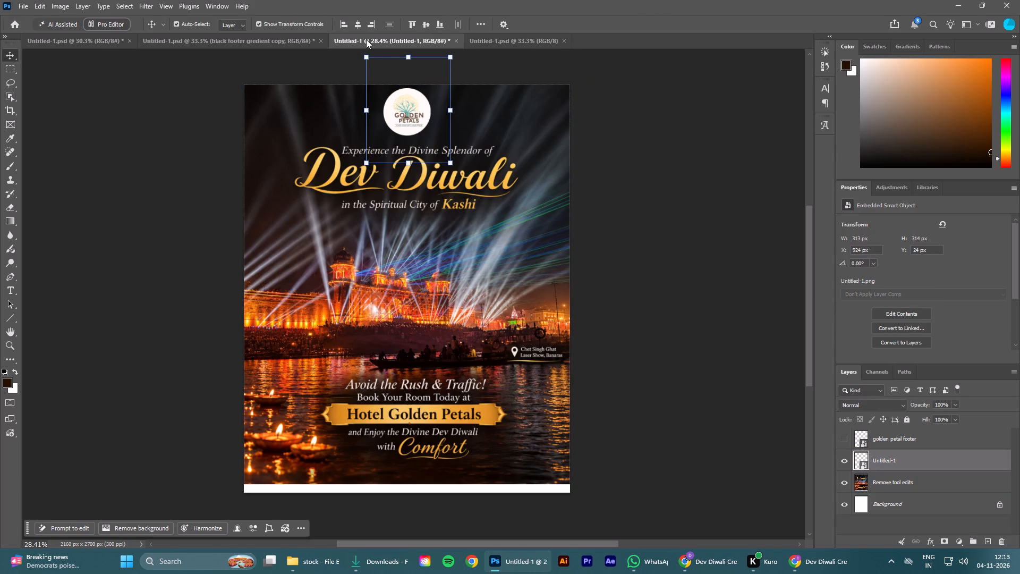
{"action": "left_click", "coordinate": [356, 27]}
{"action": "left_click", "coordinate": [622, 155]}
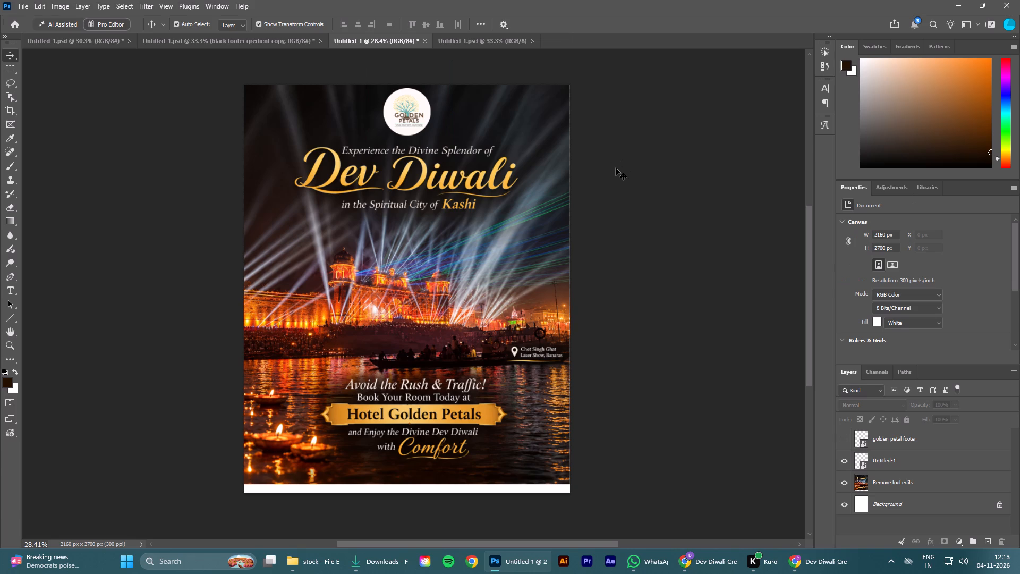
{"action": "left_click", "coordinate": [669, 163]}
{"action": "left_click", "coordinate": [643, 406]}
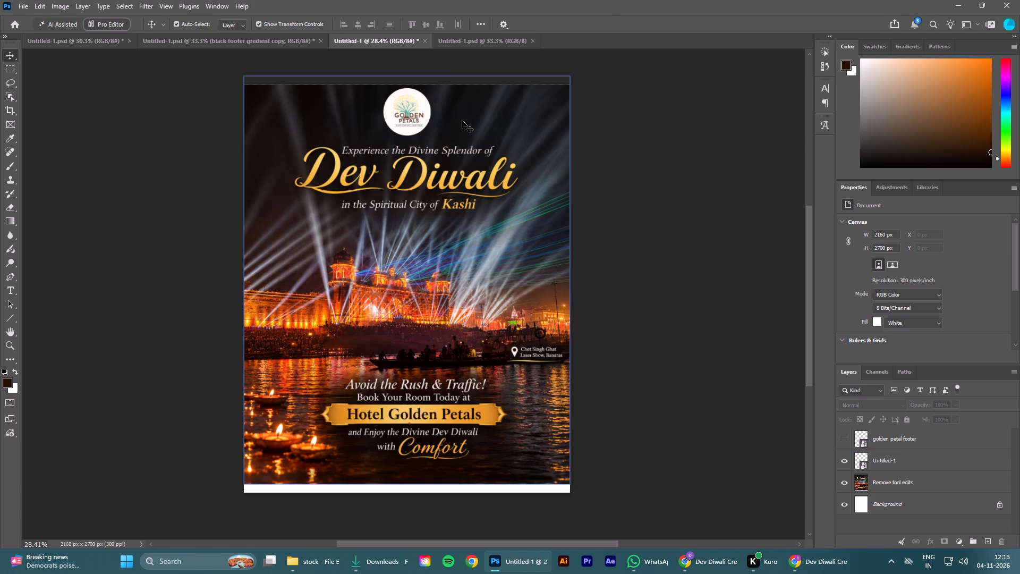
Close the earlier Golden Petals Dev Diwali post that has the Book Now banner.
{"action": "left_click", "coordinate": [452, 37]}
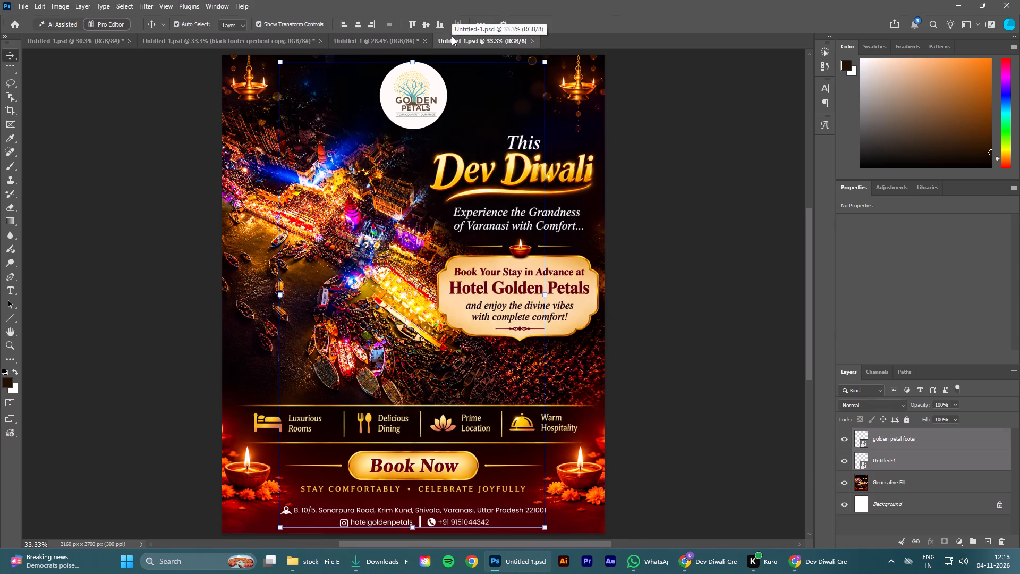
{"action": "left_click", "coordinate": [535, 41]}
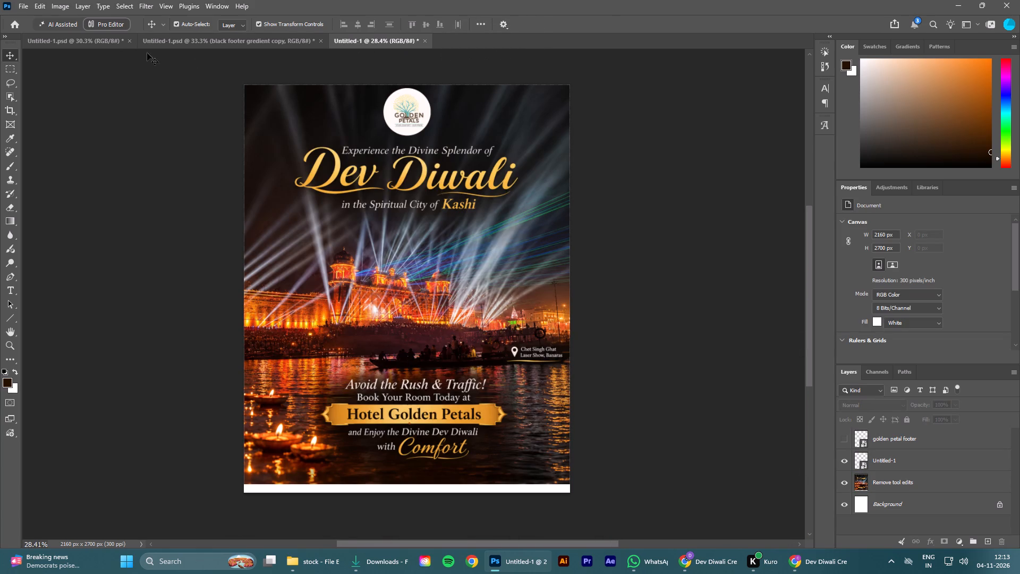
Open the Golden Petals Happy Dhanteras post from the recent files.
{"action": "left_click", "coordinate": [21, 25]}
{"action": "scroll", "coordinate": [766, 433], "scroll_direction": "down", "scroll_amount": 4}
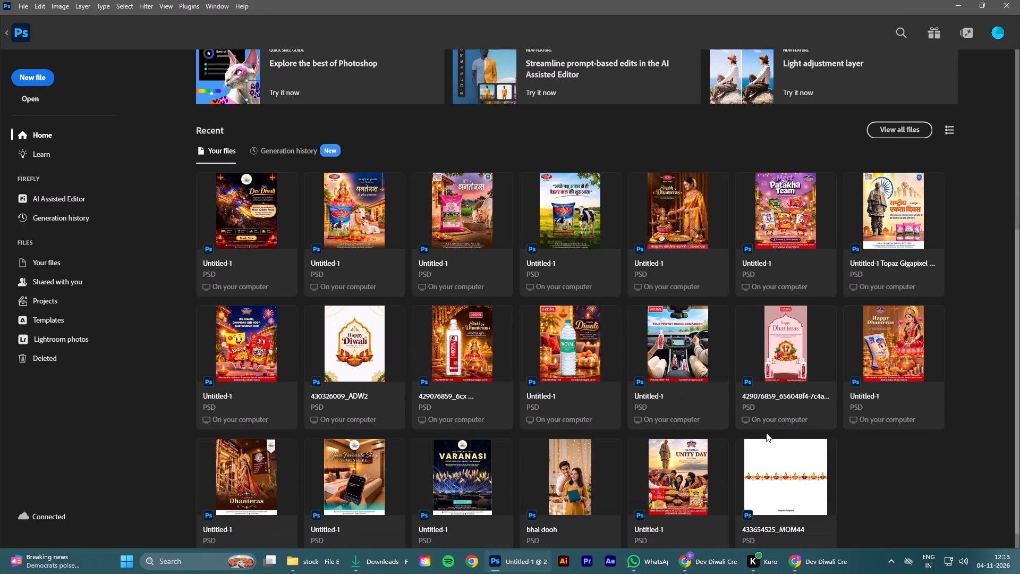
{"action": "scroll", "coordinate": [766, 433], "scroll_direction": "down", "scroll_amount": 6}
{"action": "left_click", "coordinate": [244, 447]}
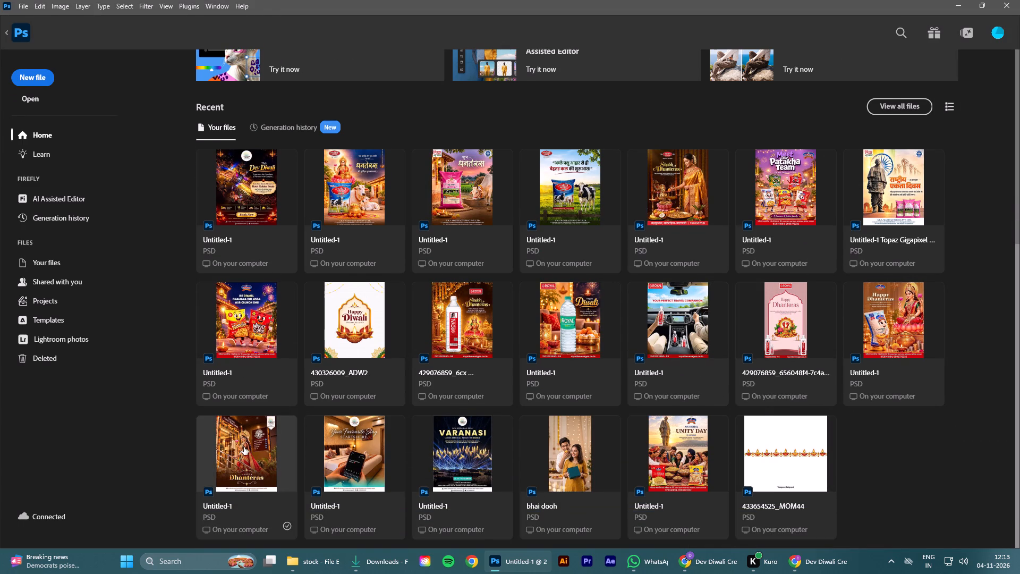
{"action": "left_click", "coordinate": [724, 393]}
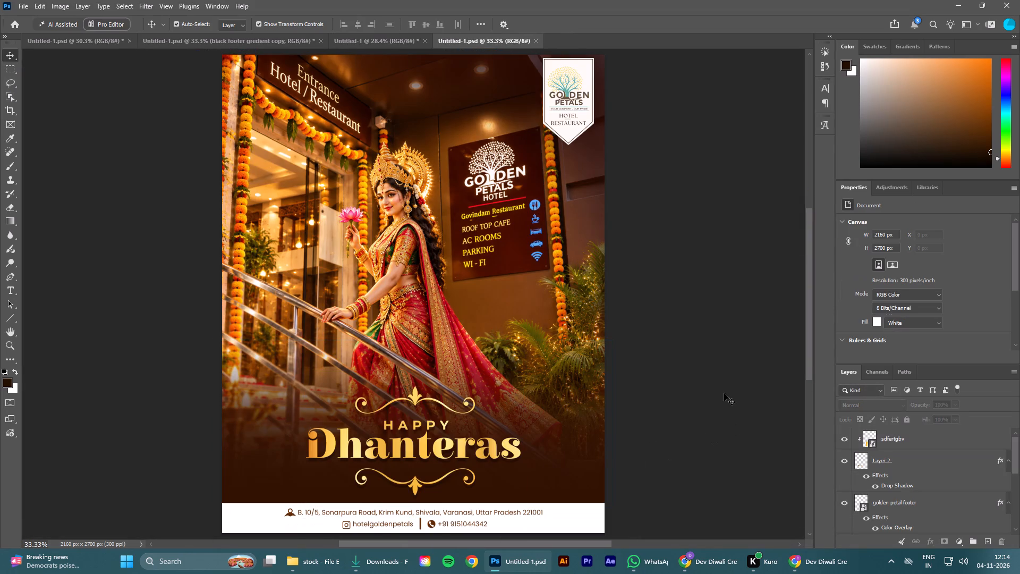
Examine which layers make up the white contact footer of the Dhanteras post.
{"action": "left_click", "coordinate": [554, 514]}
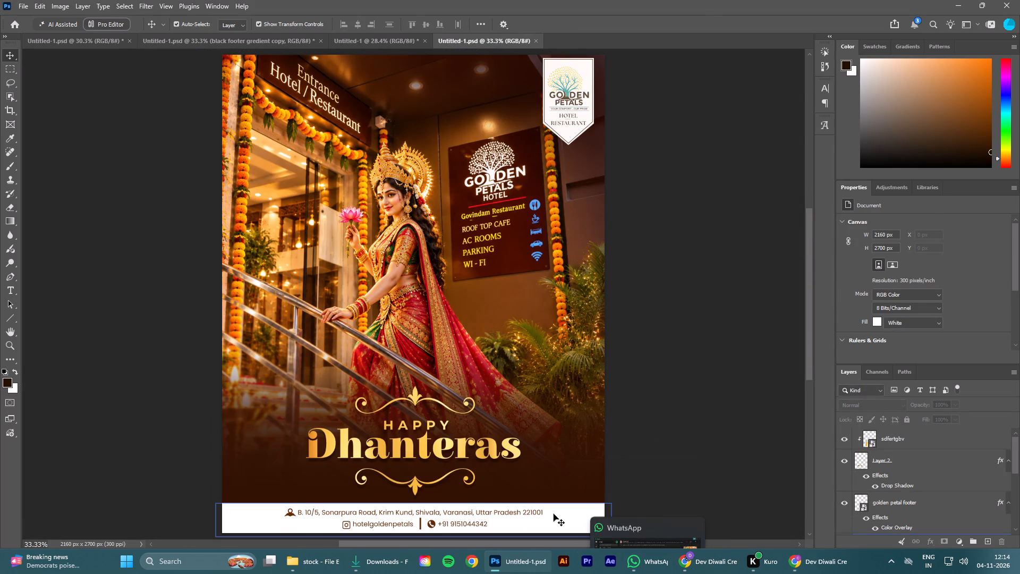
{"action": "left_click", "coordinate": [845, 524]}
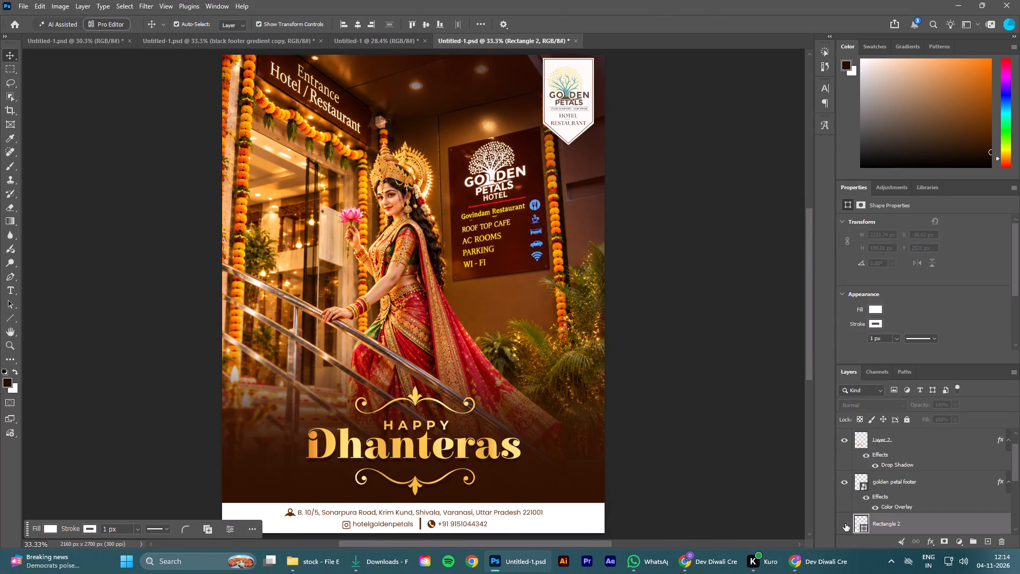
{"action": "left_click", "coordinate": [845, 524]}
{"action": "scroll", "coordinate": [907, 491], "scroll_direction": "up", "scroll_amount": 4}
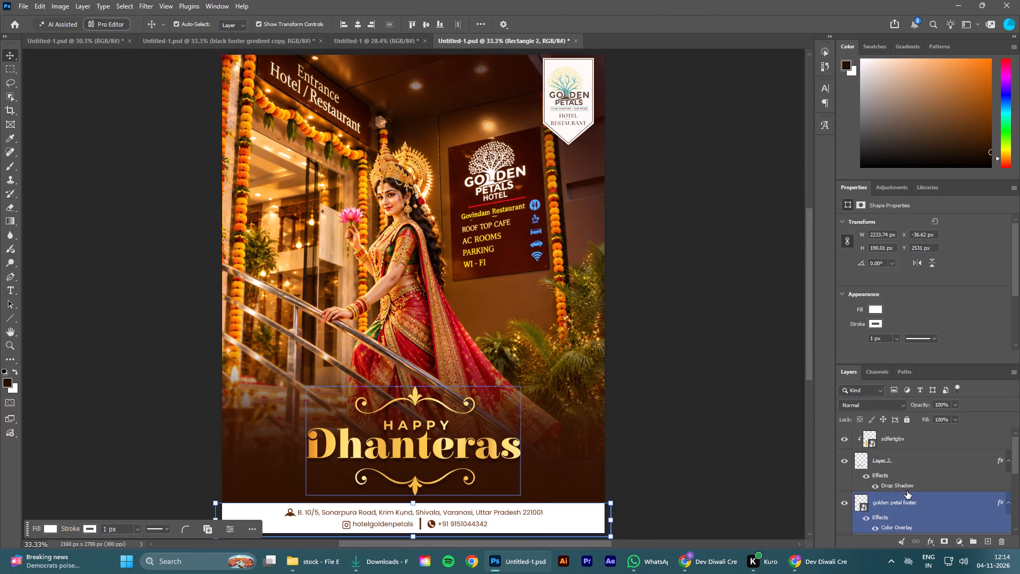
{"action": "scroll", "coordinate": [907, 491], "scroll_direction": "down", "scroll_amount": 4}
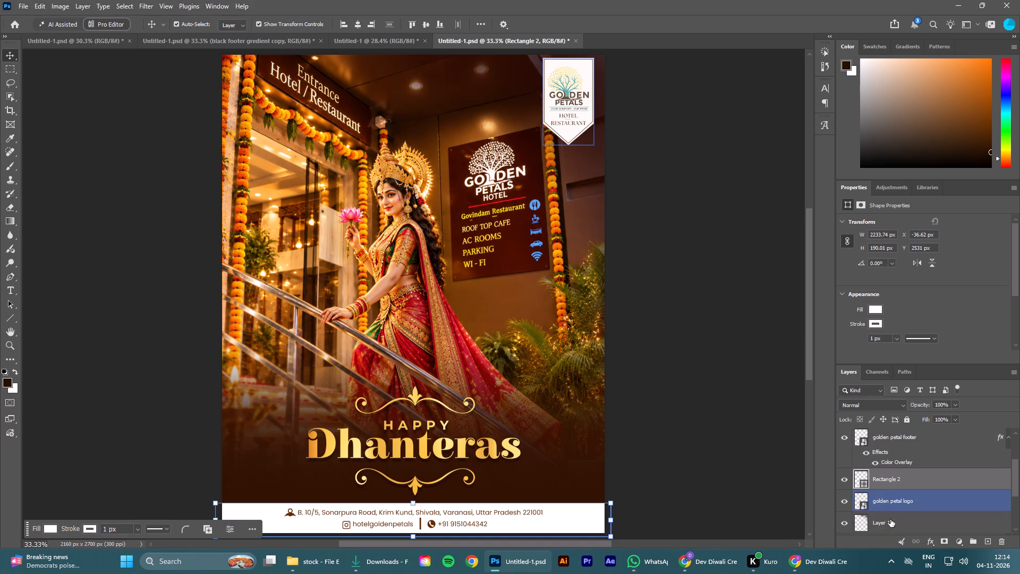
{"action": "left_click", "coordinate": [706, 512]}
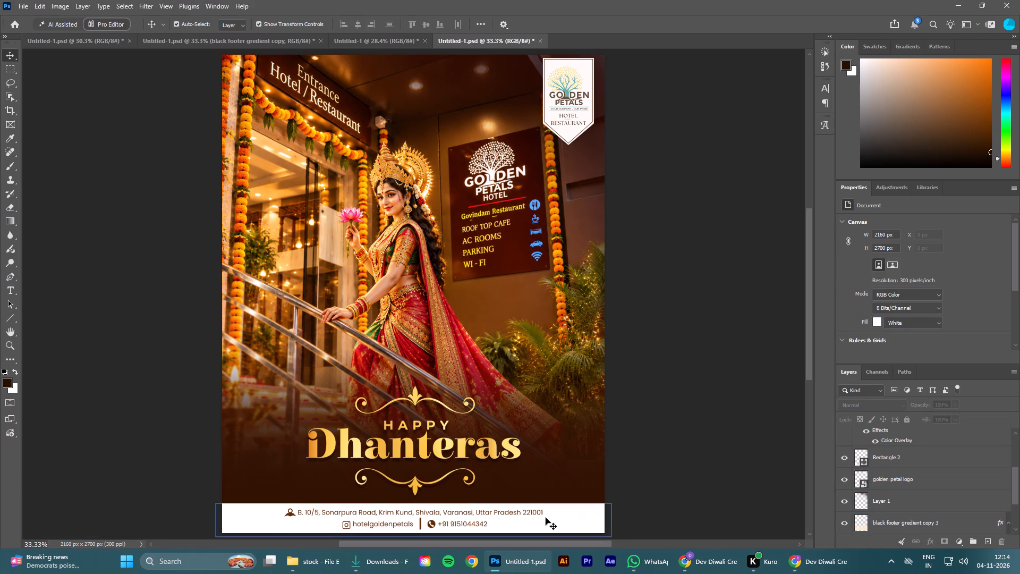
{"action": "left_click", "coordinate": [517, 514]}
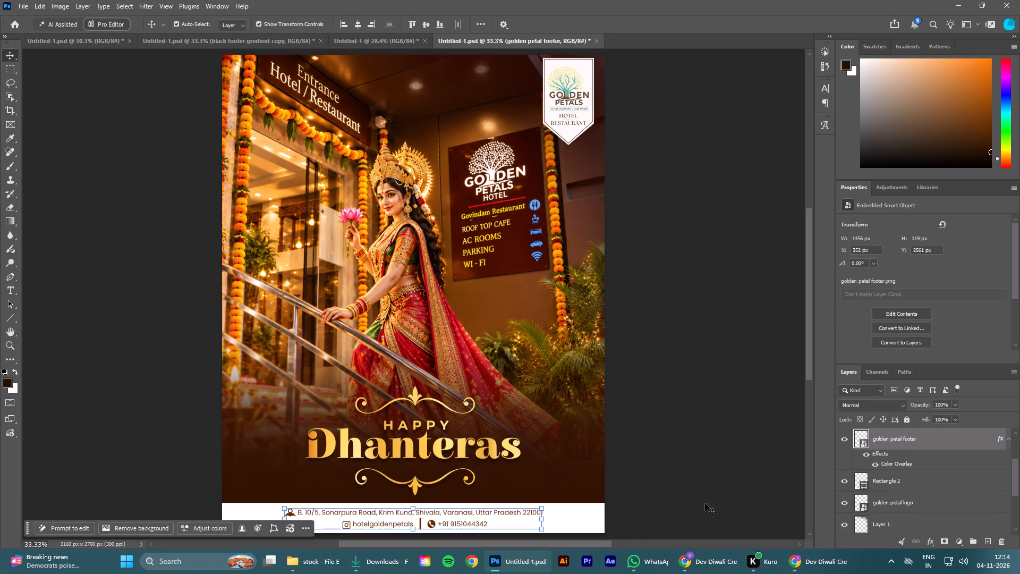
{"action": "double_click", "coordinate": [847, 479]}
Copy the golden petal footer and Rectangle 2 layers from the Dhanteras post and paste them in place into the Dev Diwali poster.
{"action": "left_click", "coordinate": [886, 479]}
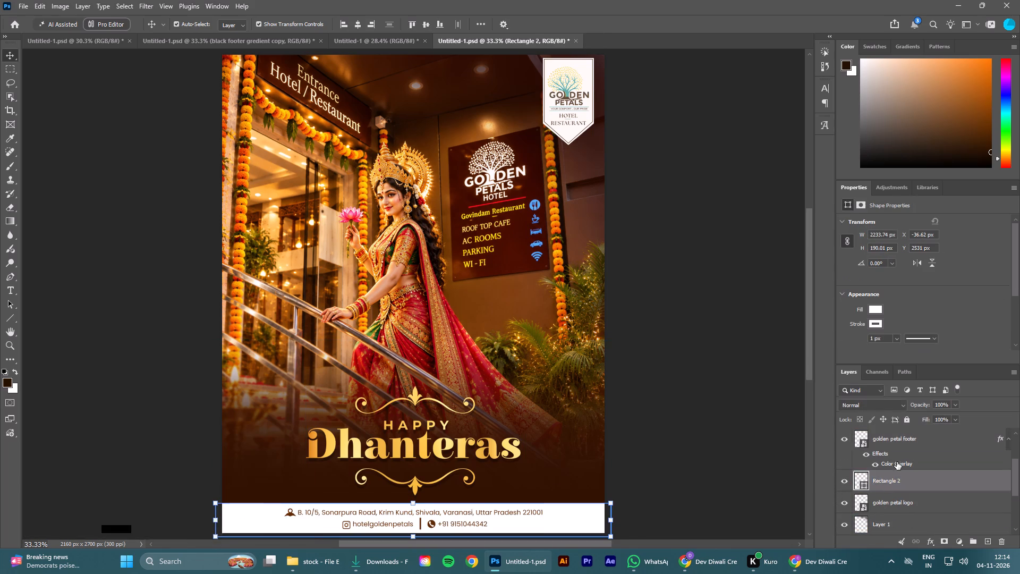
{"action": "left_click", "coordinate": [894, 437], "text": "ctrl"}
{"action": "key", "text": "ctrl+c"}
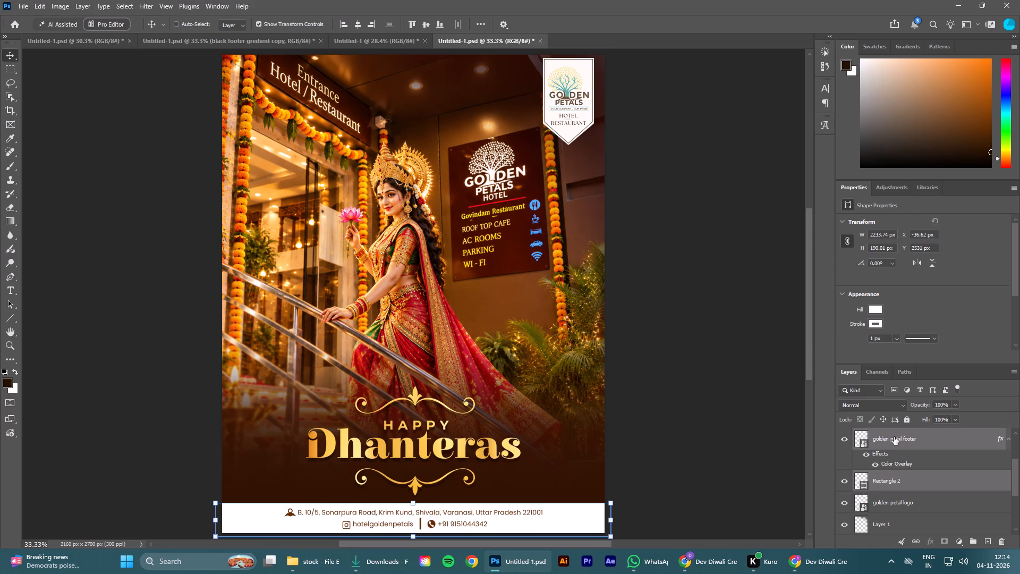
{"action": "left_click", "coordinate": [394, 39]}
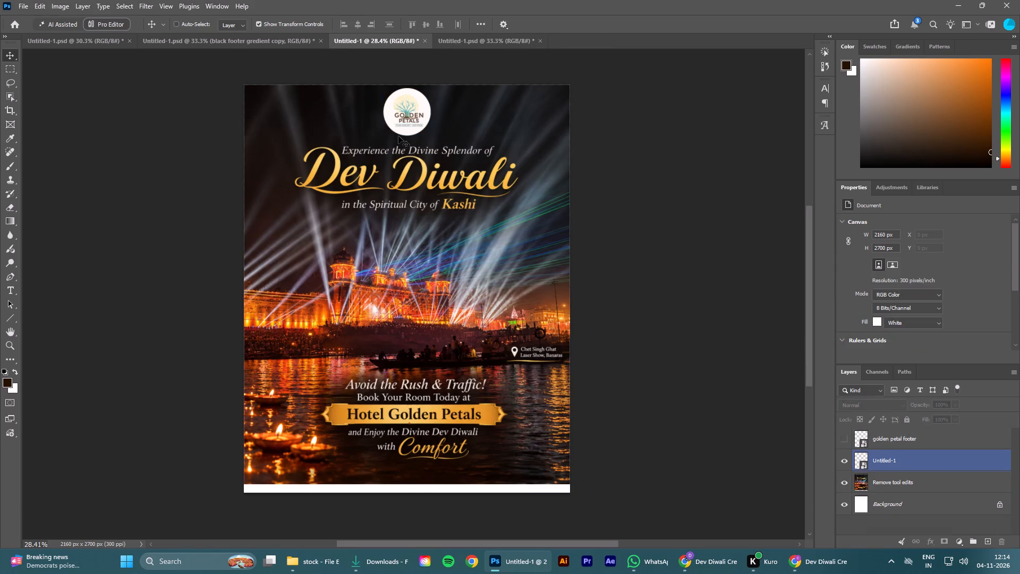
{"action": "key", "text": "ctrl+shift+v"}
{"action": "left_click", "coordinate": [715, 403]}
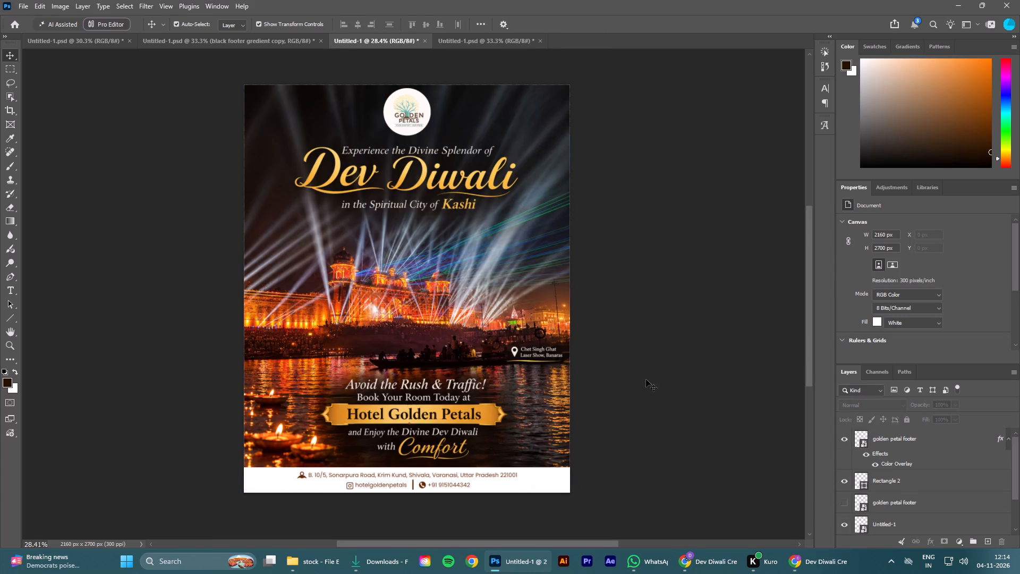
{"action": "left_click", "coordinate": [656, 357]}
Apply the Camera Raw Filter to the Remove tool edits poster layer with Contrast at +30.
{"action": "left_click", "coordinate": [548, 311]}
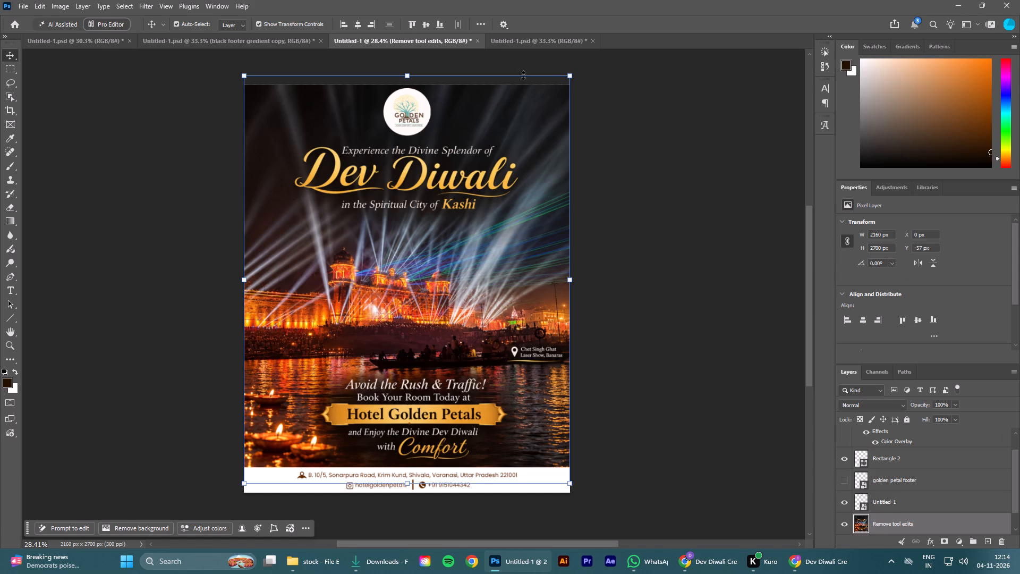
{"action": "left_click", "coordinate": [148, 4]}
{"action": "left_click", "coordinate": [163, 90]}
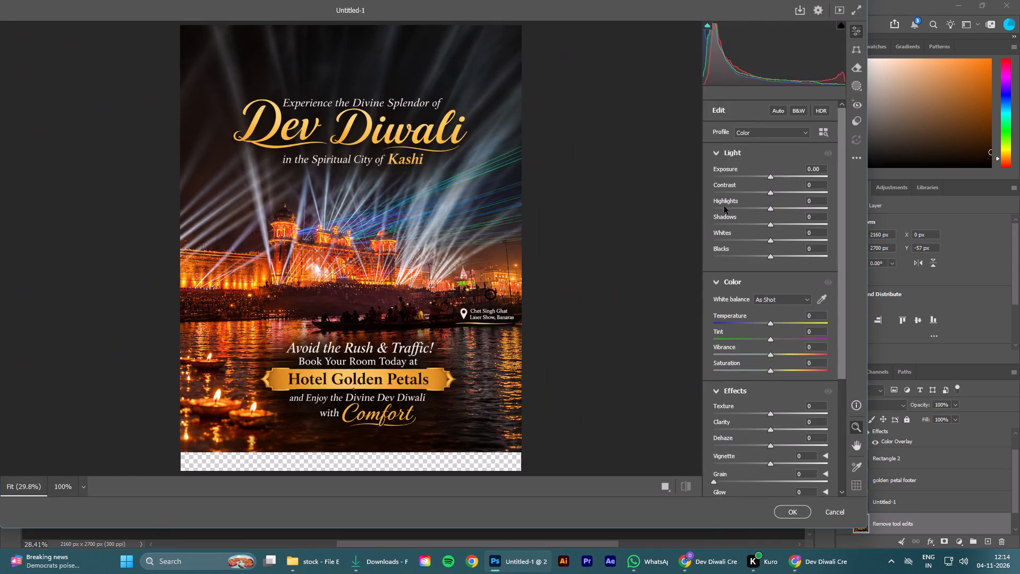
{"action": "left_click_drag", "start_coordinate": [771, 192], "coordinate": [824, 196]}
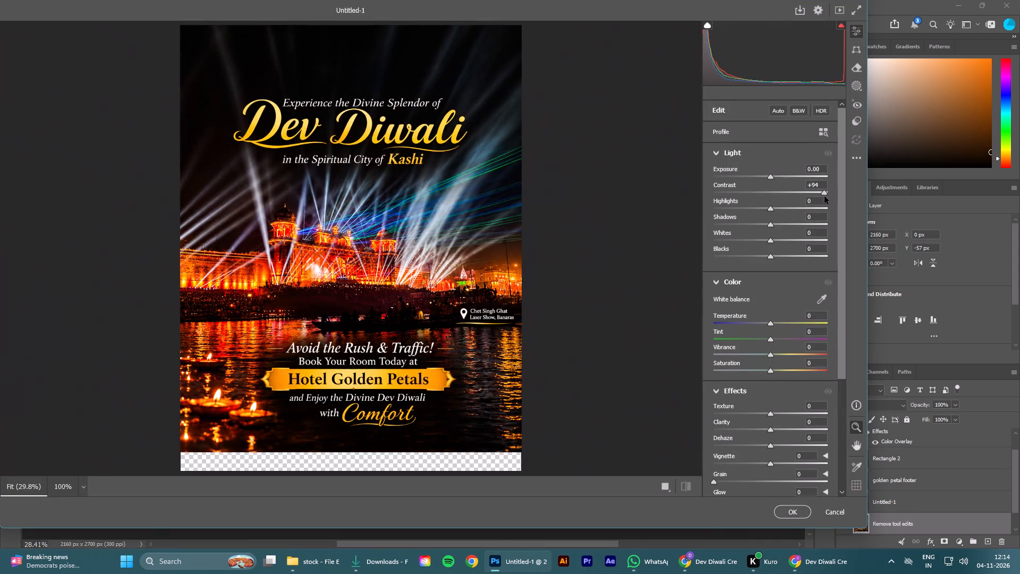
{"action": "left_click_drag", "start_coordinate": [824, 196], "coordinate": [792, 207]}
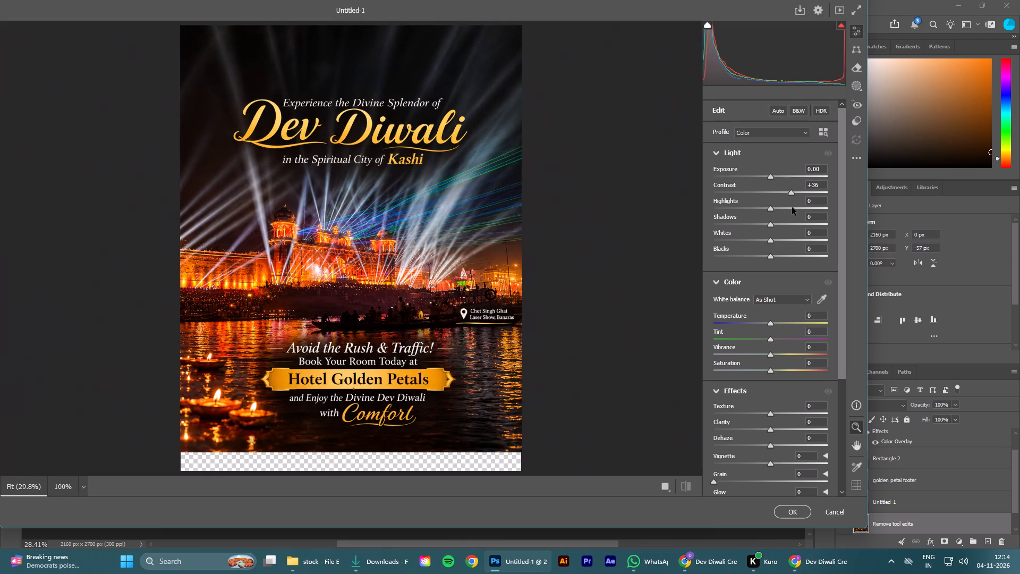
{"action": "left_click_drag", "start_coordinate": [792, 207], "coordinate": [788, 208]}
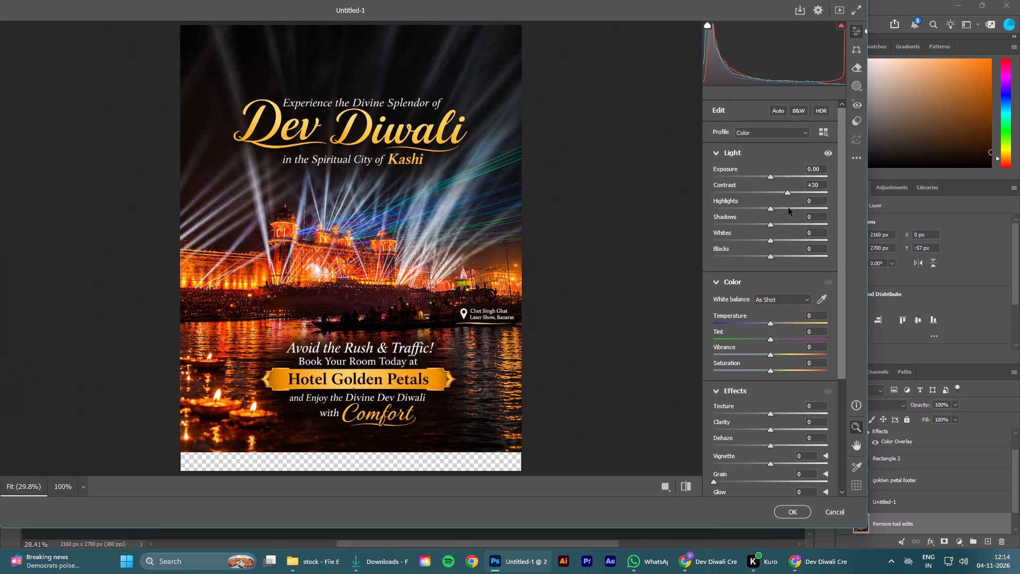
{"action": "left_click", "coordinate": [800, 509]}
{"action": "left_click", "coordinate": [673, 336]}
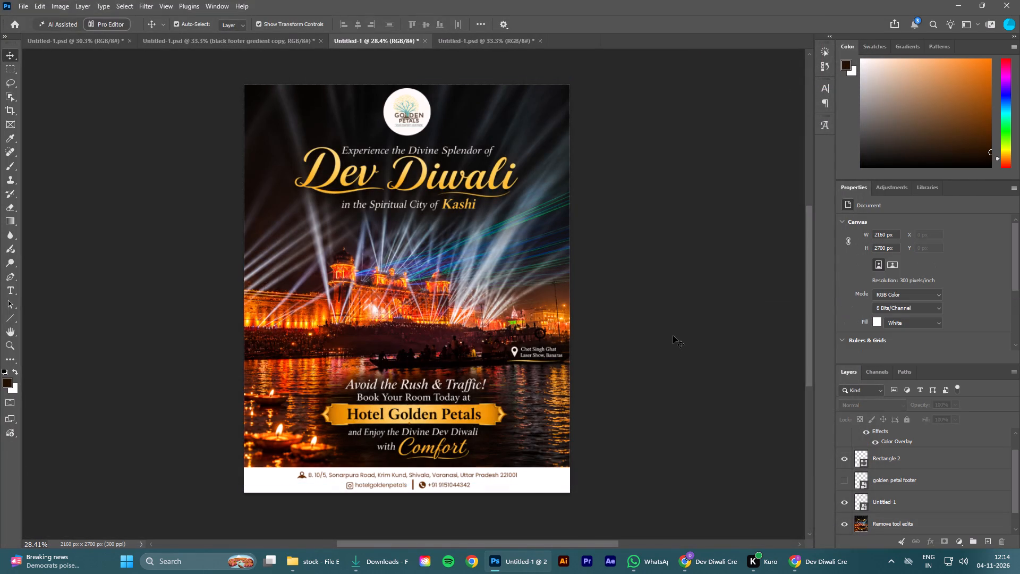
Examine the poster's lower text and the gold Hotel Golden Petals banner up close.
{"action": "scroll", "coordinate": [508, 362], "scroll_direction": "down", "scroll_amount": 2}
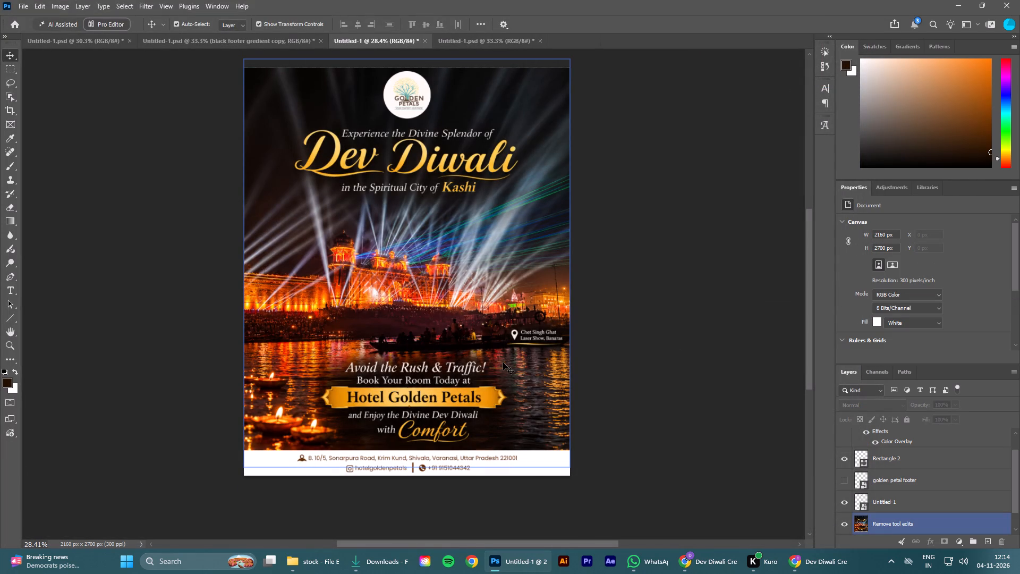
{"action": "scroll", "coordinate": [443, 336], "scroll_direction": "up", "scroll_amount": 6, "text": "alt"}
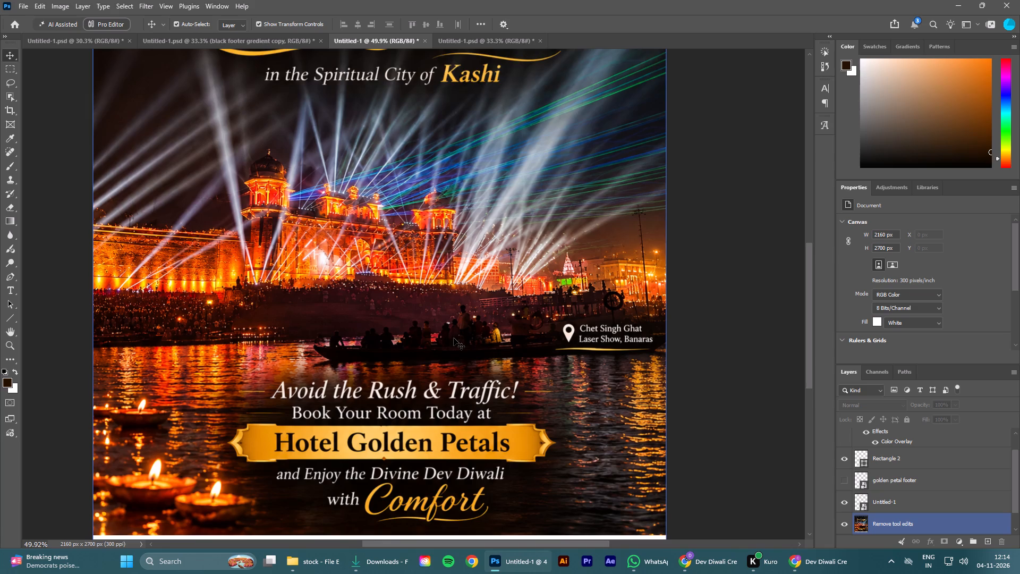
{"action": "scroll", "coordinate": [454, 338], "scroll_direction": "down", "scroll_amount": 5}
{"action": "scroll", "coordinate": [410, 412], "scroll_direction": "up", "scroll_amount": 12, "text": "alt"}
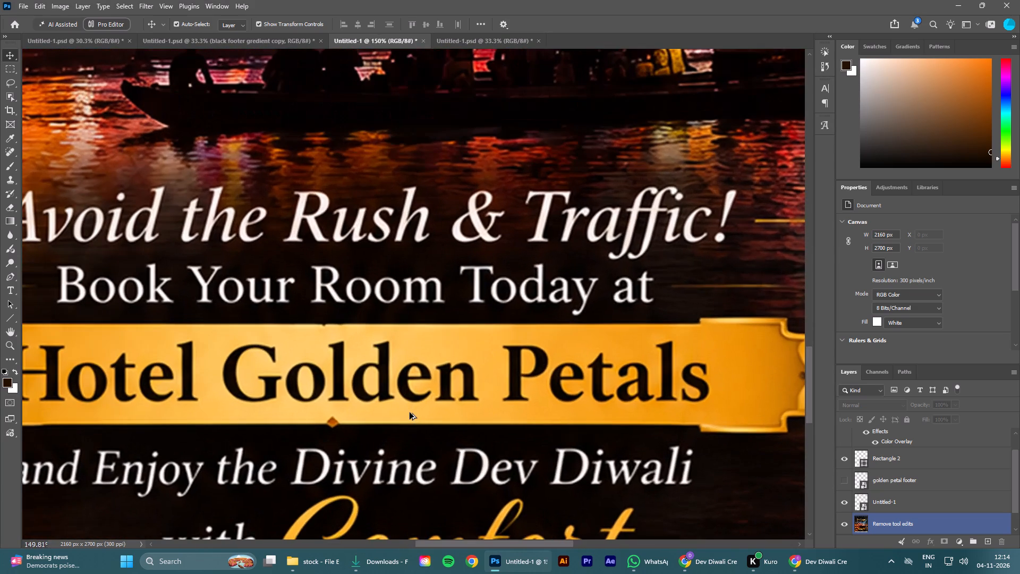
{"action": "scroll", "coordinate": [410, 412], "scroll_direction": "down", "scroll_amount": 5, "text": "alt"}
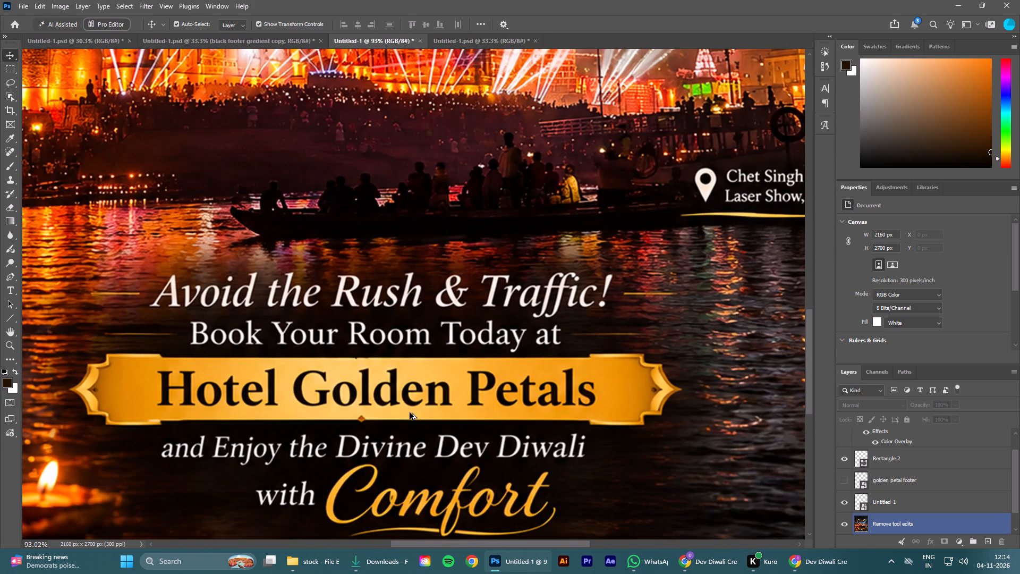
{"action": "scroll", "coordinate": [410, 412], "scroll_direction": "down", "scroll_amount": 1, "text": "alt"}
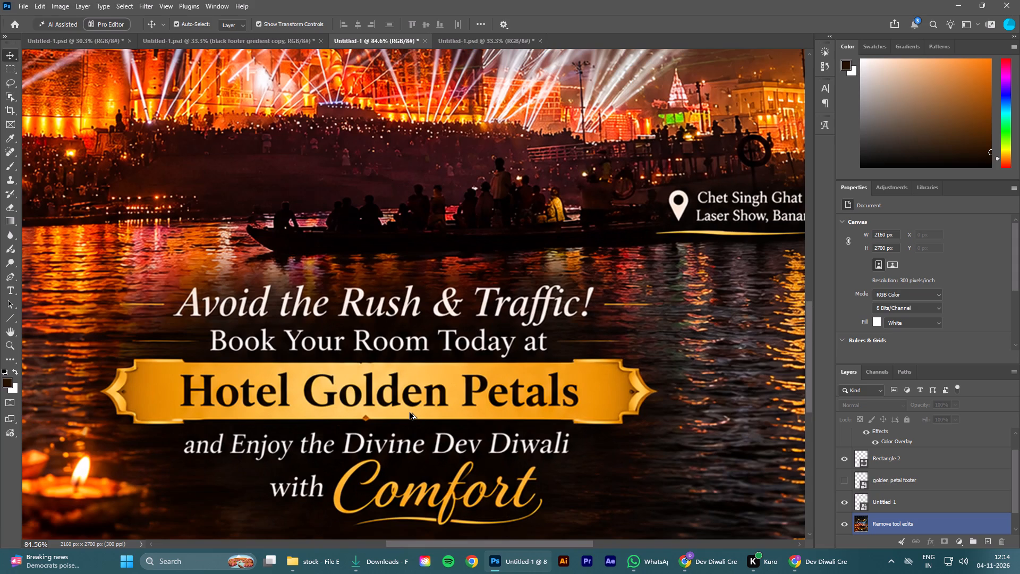
Examine the whole Dev Diwali poster and its details, from the logo and title down to the contact footer.
{"action": "scroll", "coordinate": [410, 412], "scroll_direction": "down", "scroll_amount": 10, "text": "alt"}
{"action": "scroll", "coordinate": [410, 412], "scroll_direction": "up", "scroll_amount": 2}
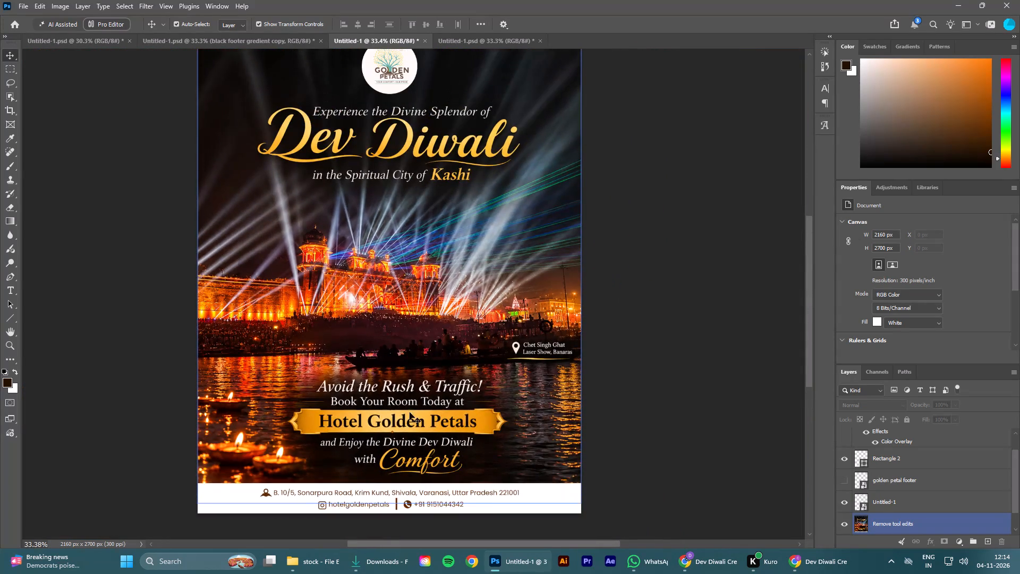
{"action": "scroll", "coordinate": [410, 412], "scroll_direction": "up", "scroll_amount": 1}
{"action": "scroll", "coordinate": [410, 412], "scroll_direction": "down", "scroll_amount": 1, "text": "alt"}
{"action": "scroll", "coordinate": [410, 412], "scroll_direction": "up", "scroll_amount": 1}
{"action": "scroll", "coordinate": [410, 412], "scroll_direction": "up", "scroll_amount": 1, "text": "alt"}
{"action": "scroll", "coordinate": [410, 412], "scroll_direction": "down", "scroll_amount": 2, "text": "alt"}
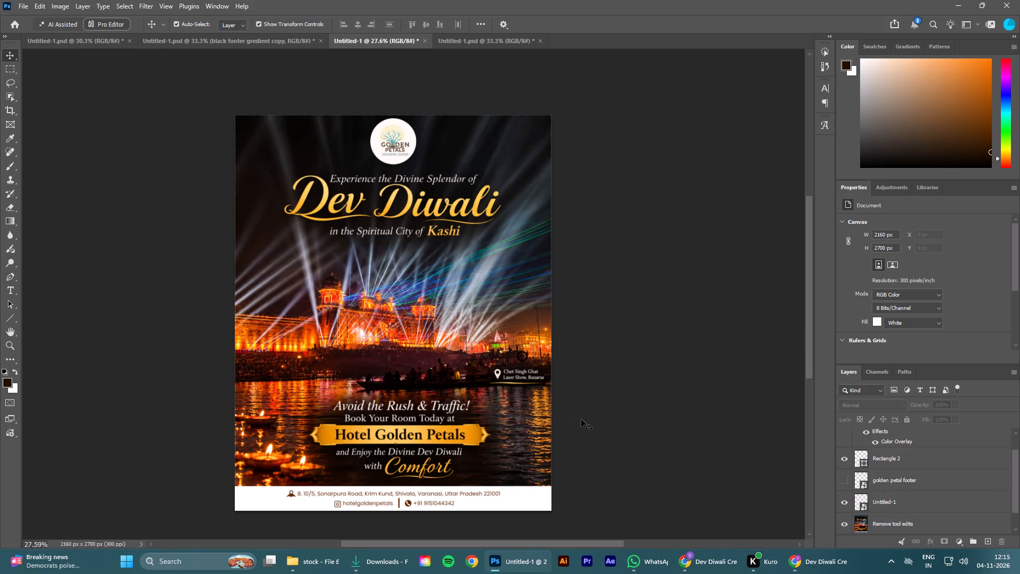
Close the Dhanteras post without saving its changes.
{"action": "left_click", "coordinate": [471, 41]}
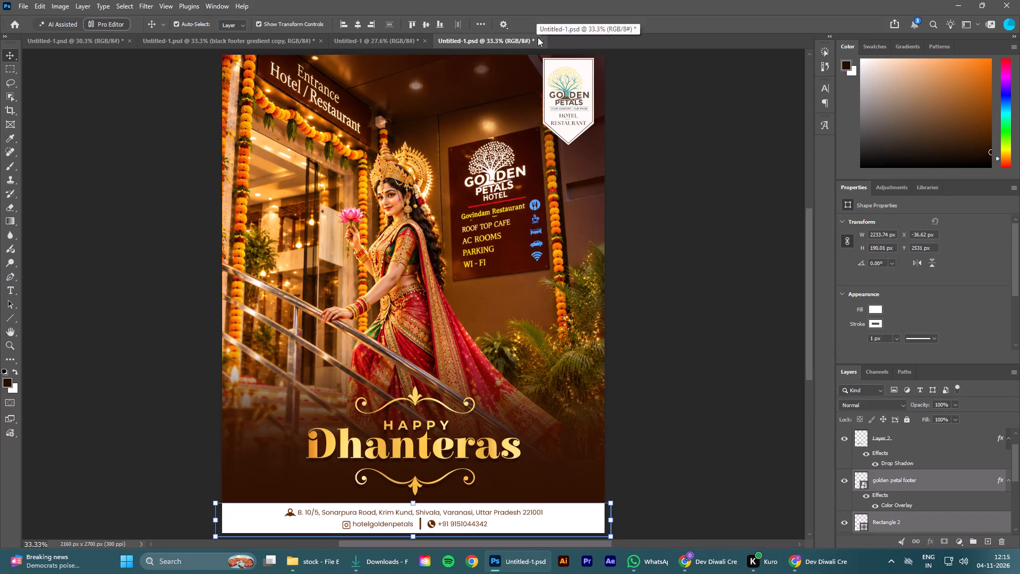
{"action": "left_click", "coordinate": [539, 37]}
{"action": "left_click", "coordinate": [546, 47]}
{"action": "left_click", "coordinate": [540, 43]}
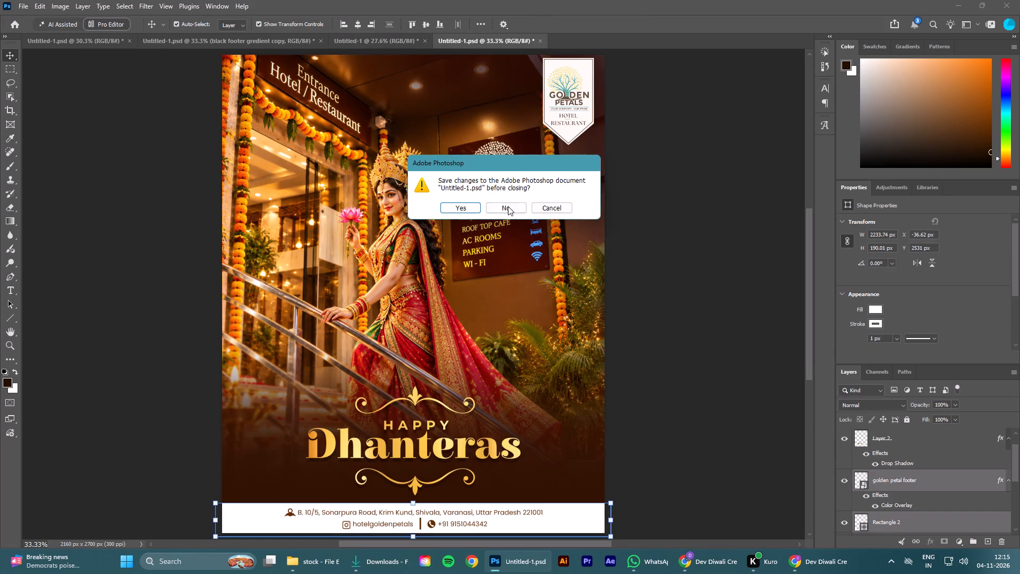
{"action": "left_click", "coordinate": [508, 206]}
{"action": "left_click", "coordinate": [634, 162]}
Open the recent Dev Diwali PSD with the aerial ghat photo and compare it with the laser show poster.
{"action": "left_click", "coordinate": [15, 26]}
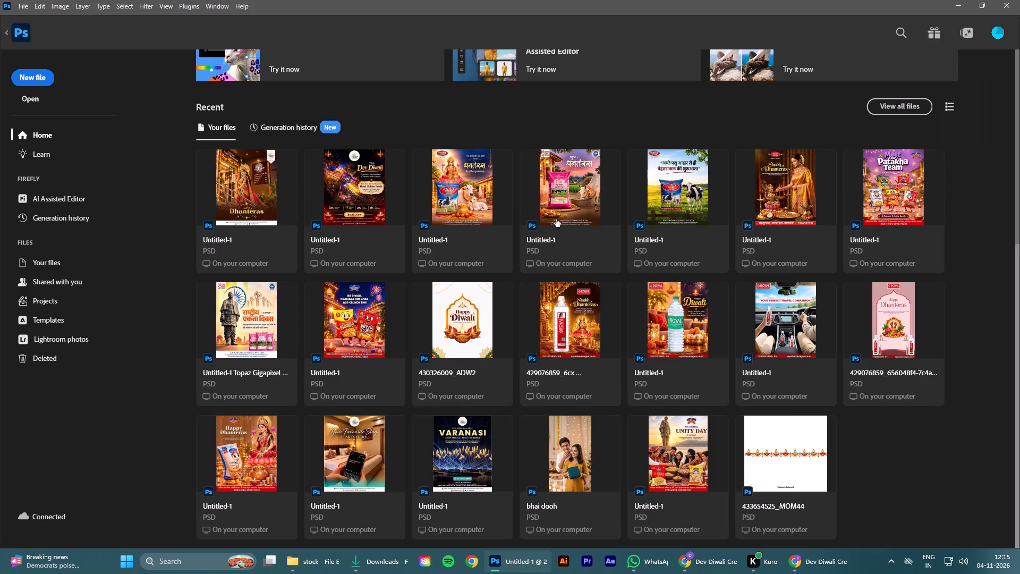
{"action": "left_click", "coordinate": [348, 188]}
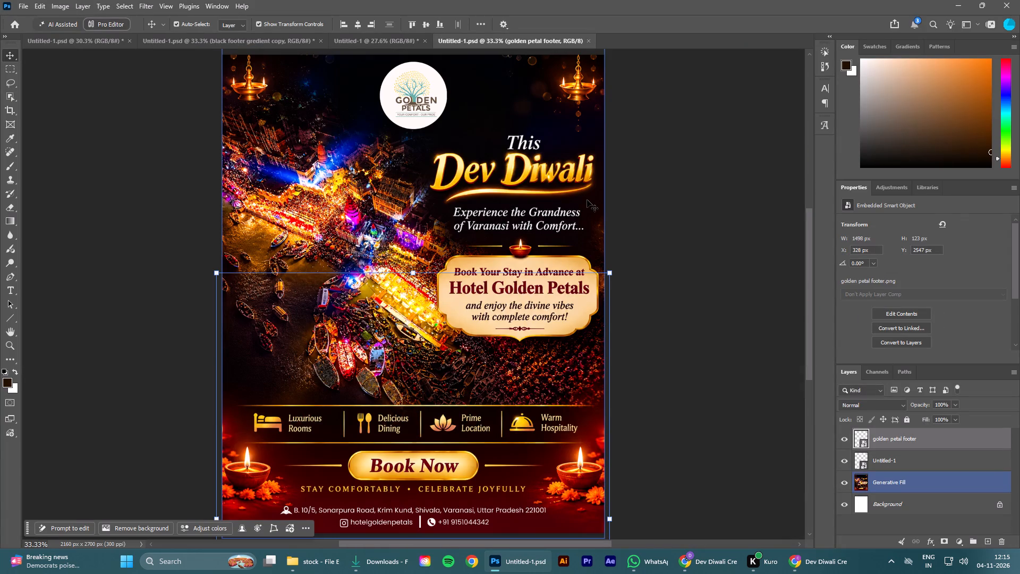
{"action": "left_click", "coordinate": [686, 171]}
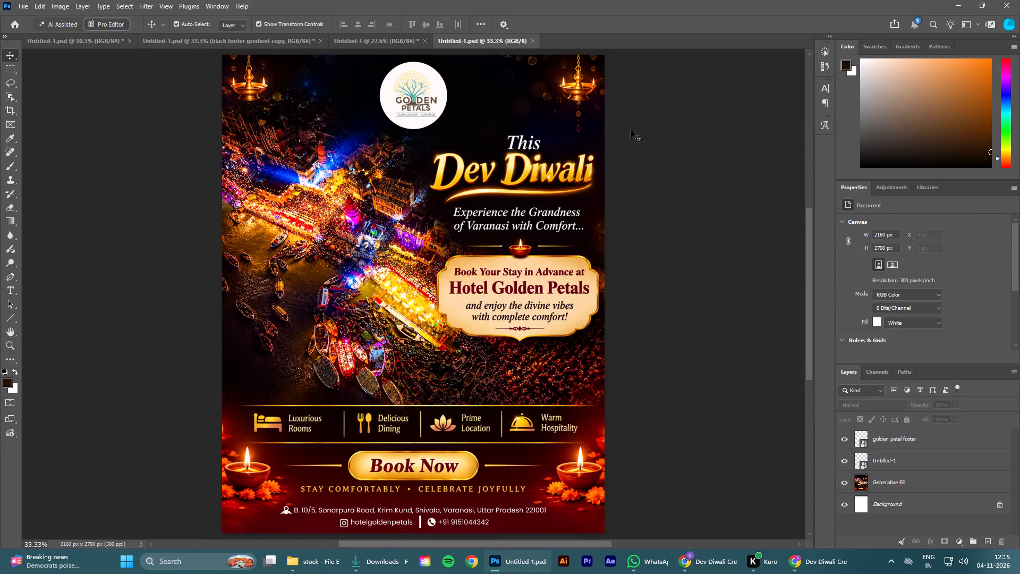
{"action": "left_click", "coordinate": [387, 40]}
{"action": "left_click", "coordinate": [637, 217]}
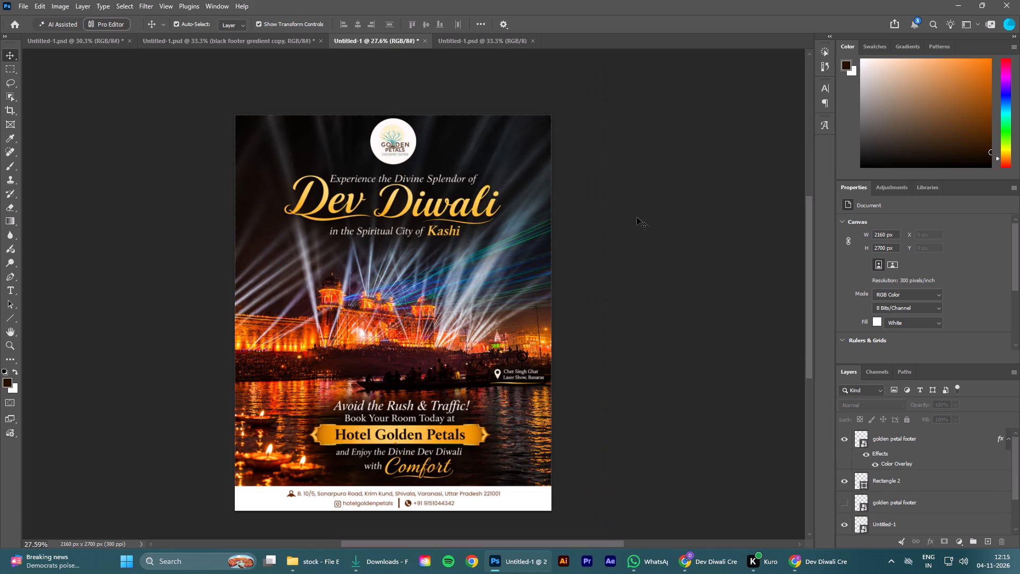
Nudge the Remove tool edits layer of the laser show poster up to Y -65 px.
{"action": "scroll", "coordinate": [637, 217], "scroll_direction": "down", "scroll_amount": 3}
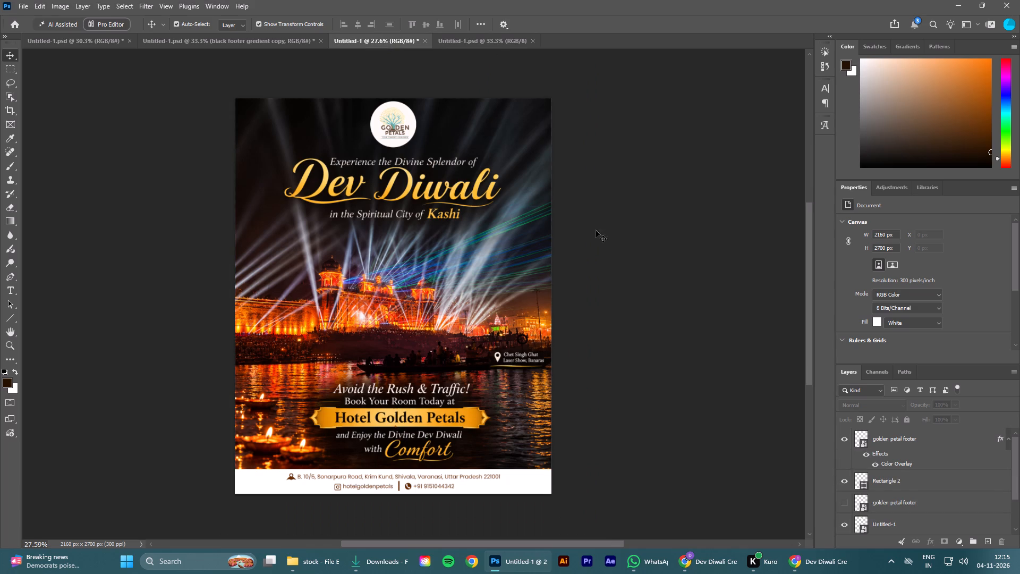
{"action": "left_click", "coordinate": [526, 228]}
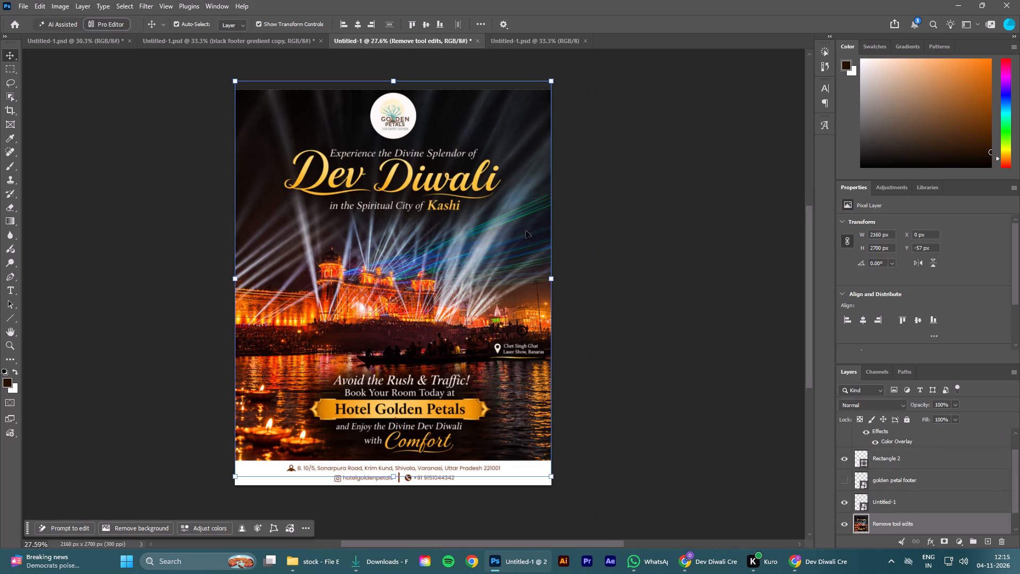
{"action": "key", "text": "Up"}
{"action": "key", "text": "Up"}
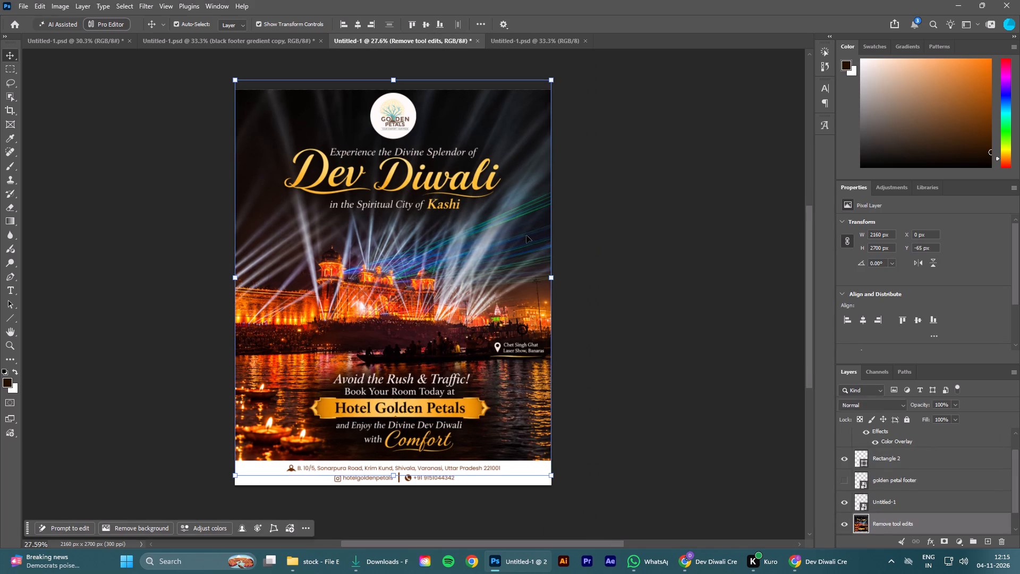
{"action": "left_click", "coordinate": [649, 250]}
{"action": "scroll", "coordinate": [641, 268], "scroll_direction": "up", "scroll_amount": 2}
{"action": "scroll", "coordinate": [641, 278], "scroll_direction": "down", "scroll_amount": 1}
{"action": "left_click", "coordinate": [641, 278]}
Start saving the laser show poster and create a folder named d18 in vishal work > golden petals > daily.
{"action": "key", "text": "ctrl+s"}
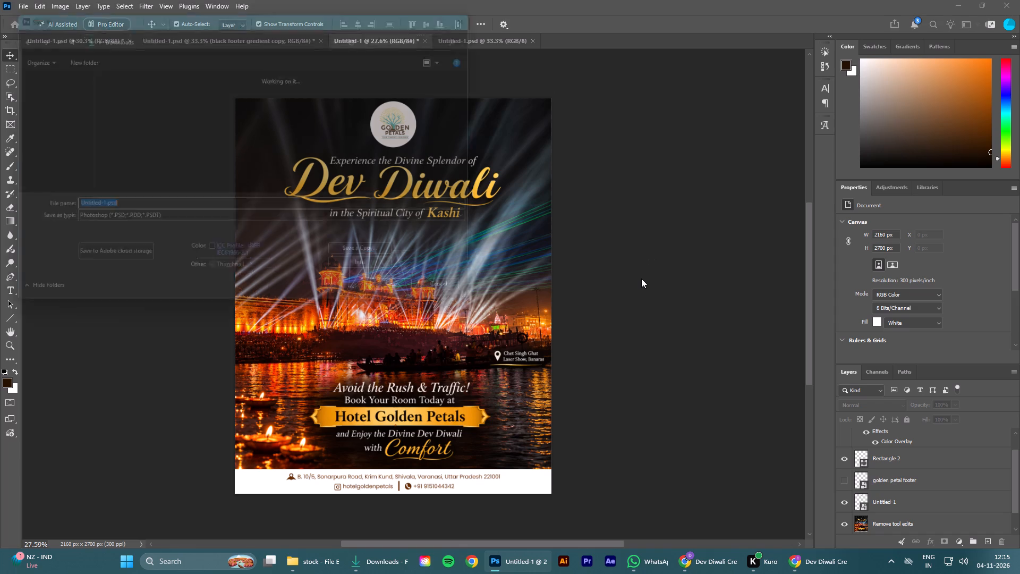
{"action": "scroll", "coordinate": [68, 167], "scroll_direction": "up", "scroll_amount": 7}
{"action": "left_click", "coordinate": [56, 139]}
{"action": "scroll", "coordinate": [219, 164], "scroll_direction": "down", "scroll_amount": 13}
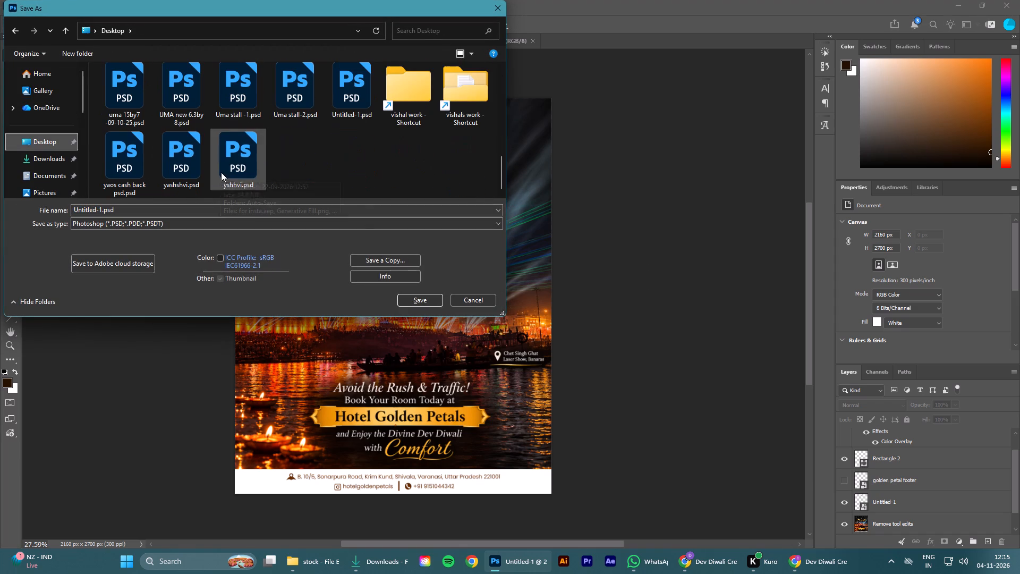
{"action": "scroll", "coordinate": [221, 172], "scroll_direction": "down", "scroll_amount": 4}
{"action": "double_click", "coordinate": [461, 94]}
{"action": "double_click", "coordinate": [166, 114]}
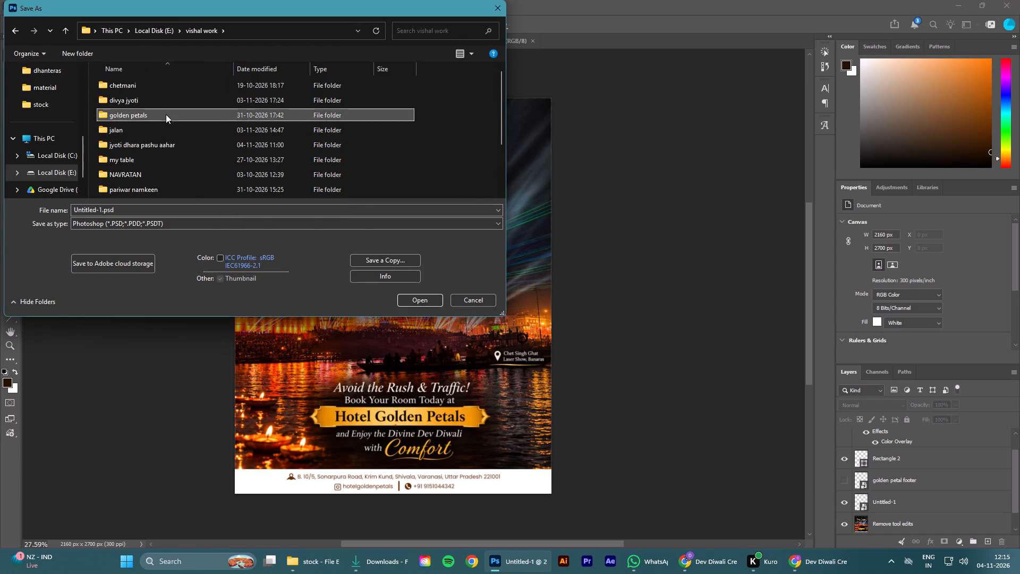
{"action": "double_click", "coordinate": [175, 97]}
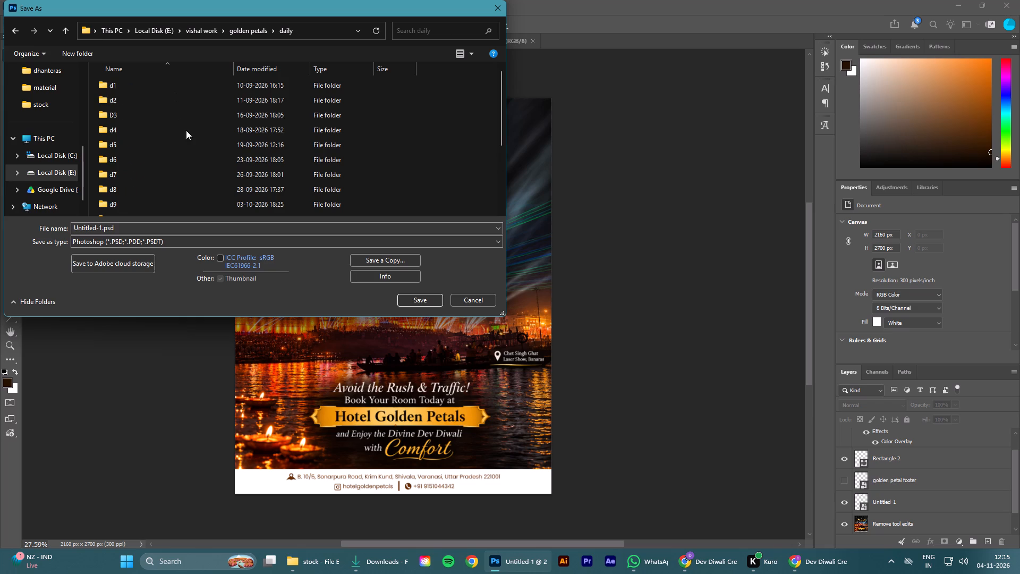
{"action": "scroll", "coordinate": [180, 153], "scroll_direction": "down", "scroll_amount": 16}
{"action": "right_click", "coordinate": [439, 154]}
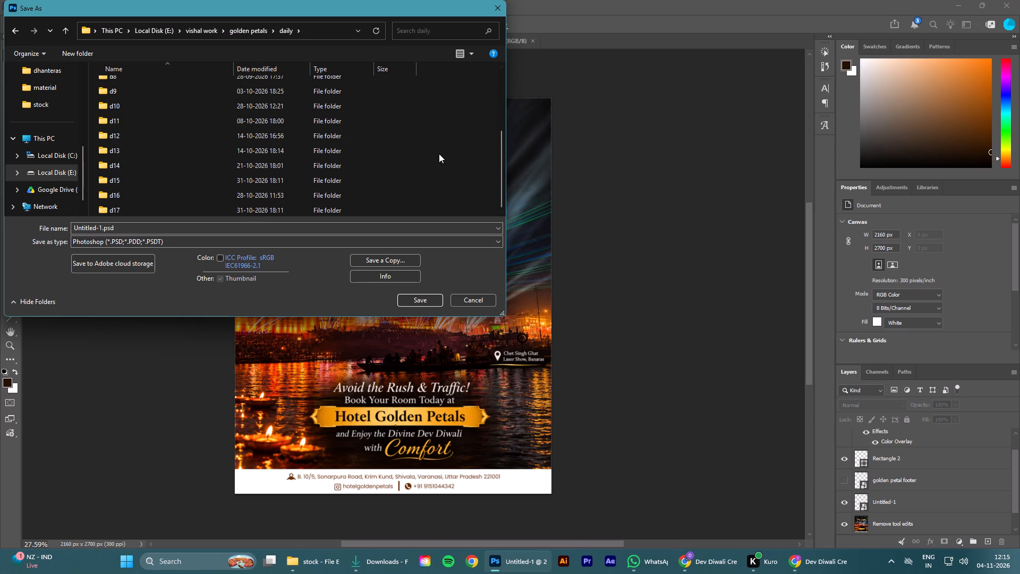
{"action": "left_click", "coordinate": [617, 311]}
{"action": "type", "text": "d1"}
{"action": "key", "text": "8"}
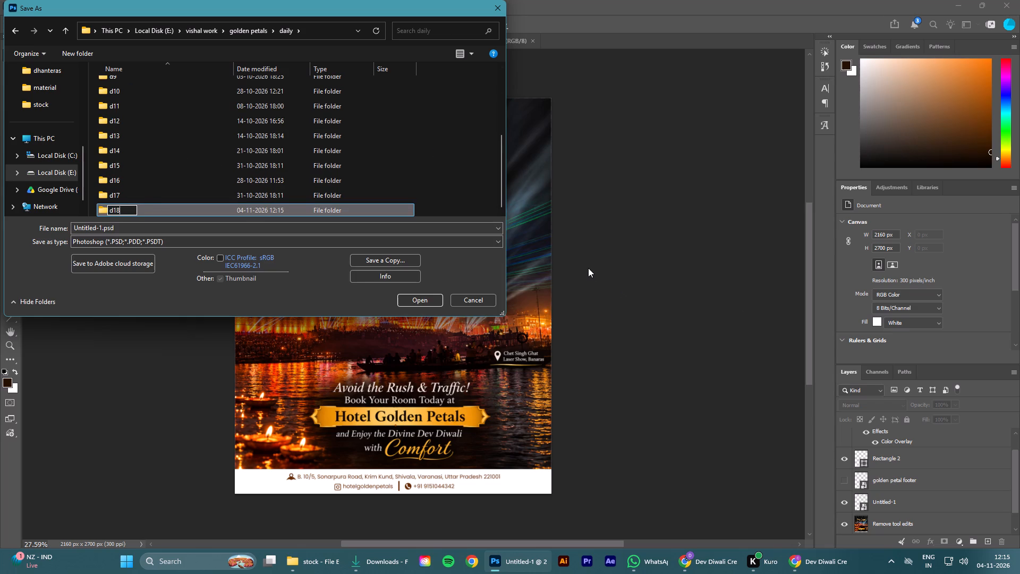
{"action": "key", "text": "Return"}
Save the poster as Untitled-1.psd in the d18 folder.
{"action": "key", "text": "Return"}
{"action": "left_click", "coordinate": [406, 301]}
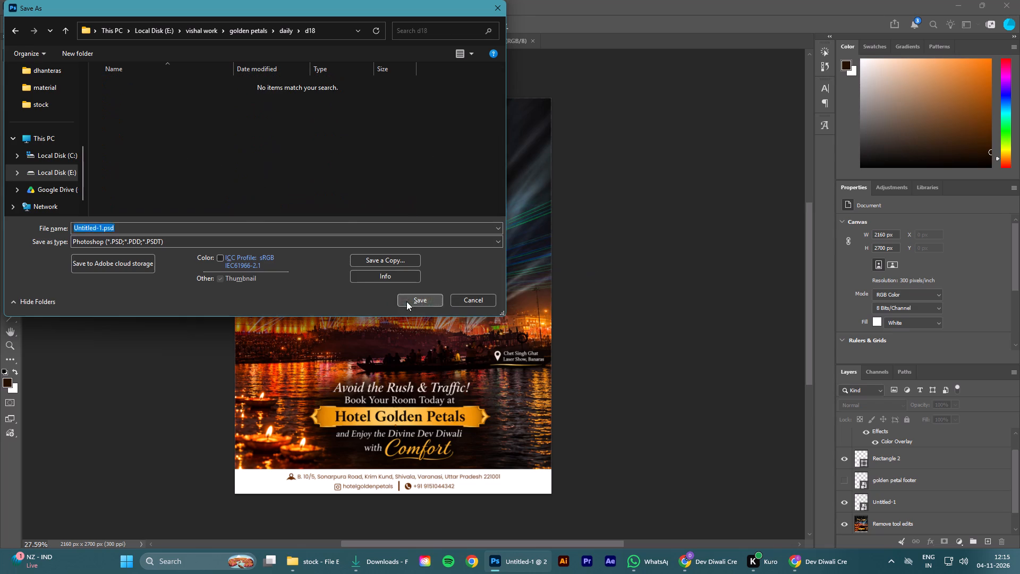
{"action": "left_click", "coordinate": [585, 278]}
{"action": "scroll", "coordinate": [657, 257], "scroll_direction": "down", "scroll_amount": 1}
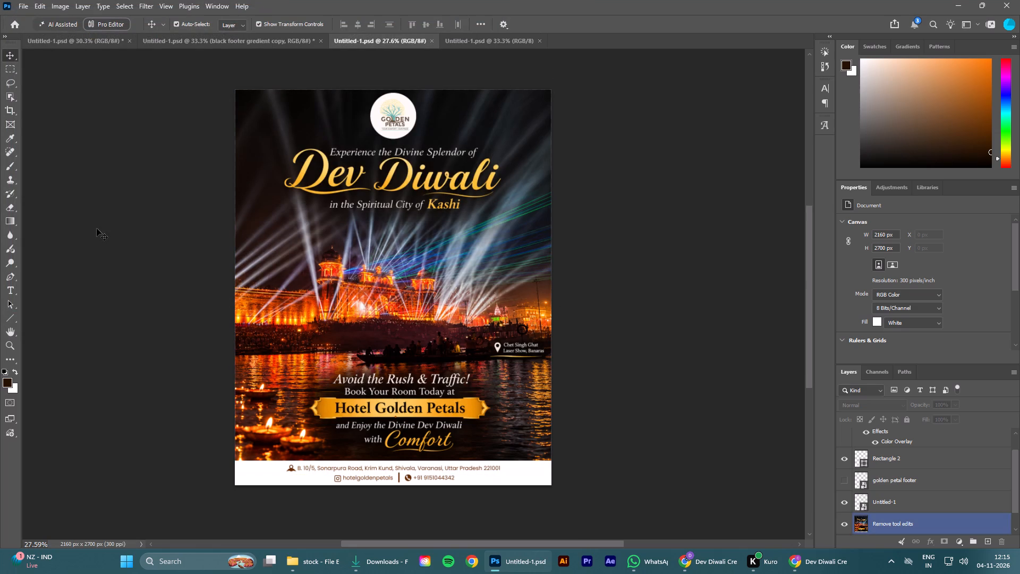
{"action": "left_click", "coordinate": [97, 229]}
Export the poster as a 2160 x 2700 px JPG named Untitled-1.jpg to golden petals > daily > d18.
{"action": "left_click", "coordinate": [16, 1]}
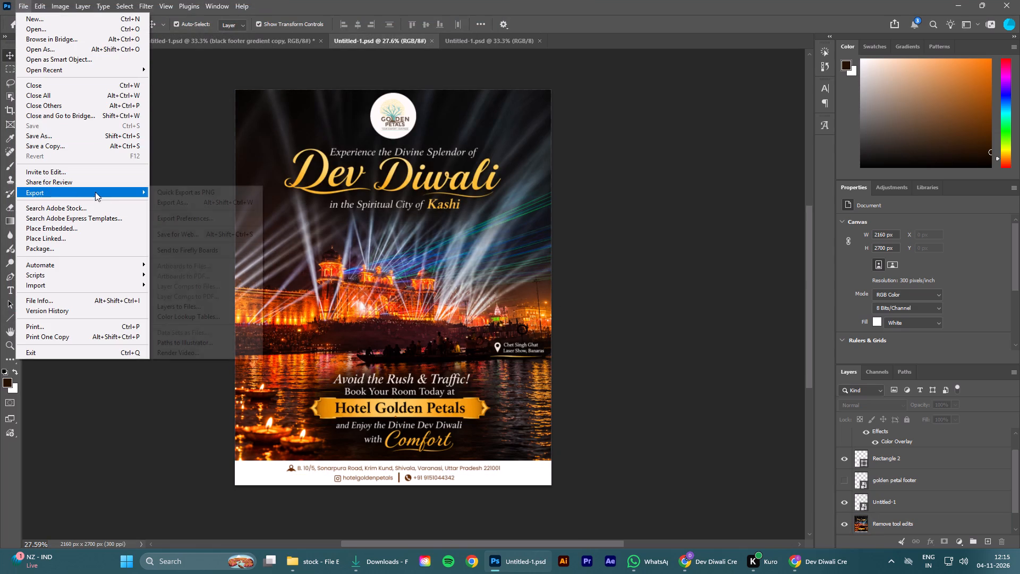
{"action": "left_click", "coordinate": [191, 205]}
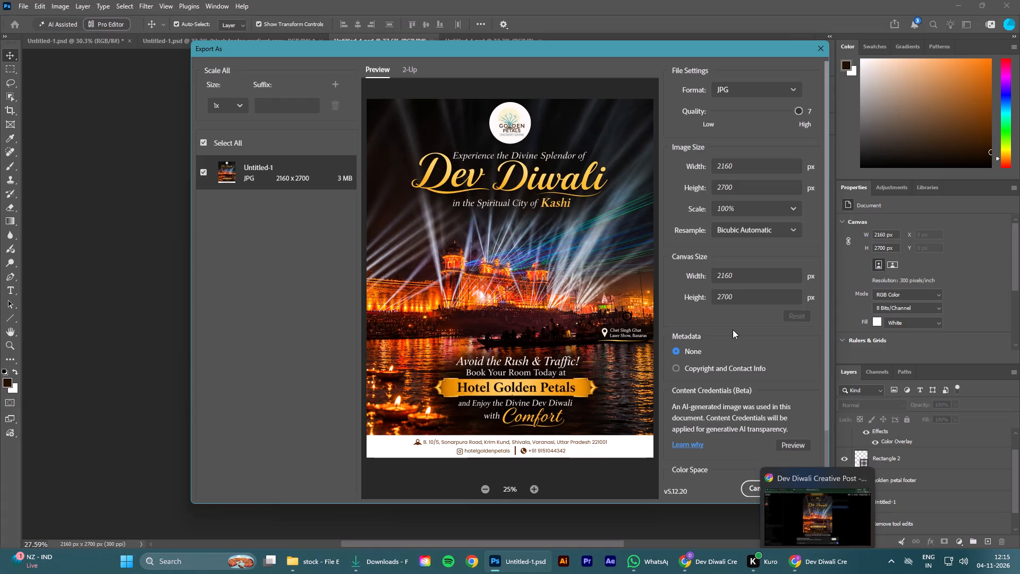
{"action": "left_click", "coordinate": [800, 485]}
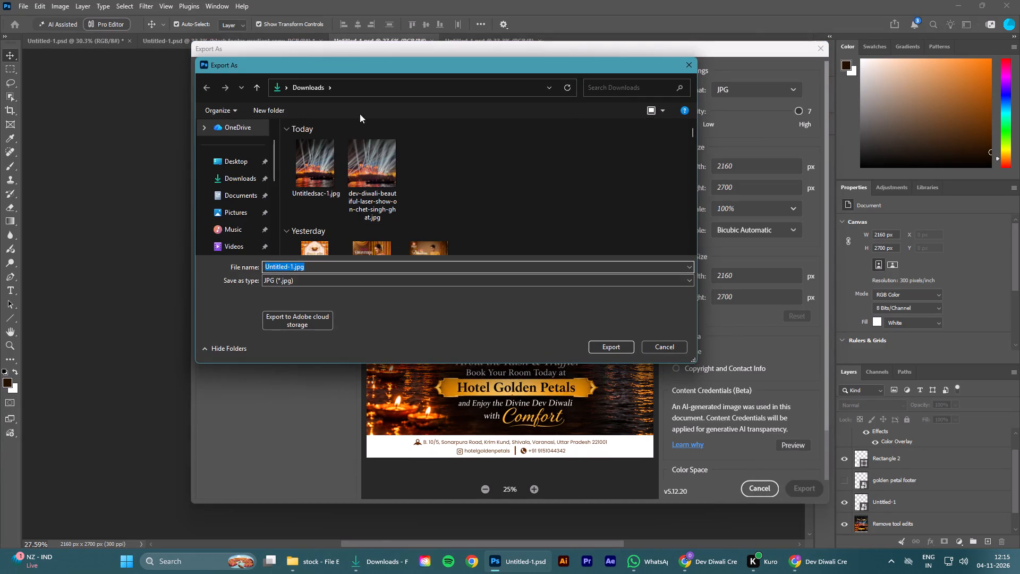
{"action": "scroll", "coordinate": [224, 238], "scroll_direction": "up", "scroll_amount": 6}
{"action": "left_click", "coordinate": [227, 198]}
{"action": "scroll", "coordinate": [452, 195], "scroll_direction": "down", "scroll_amount": 15}
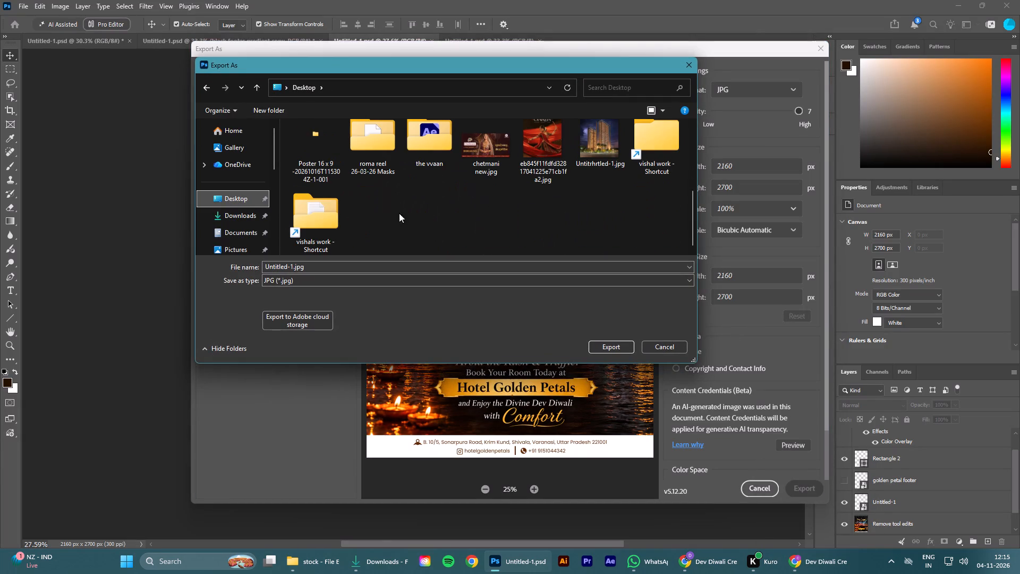
{"action": "double_click", "coordinate": [327, 215]}
{"action": "double_click", "coordinate": [360, 167]}
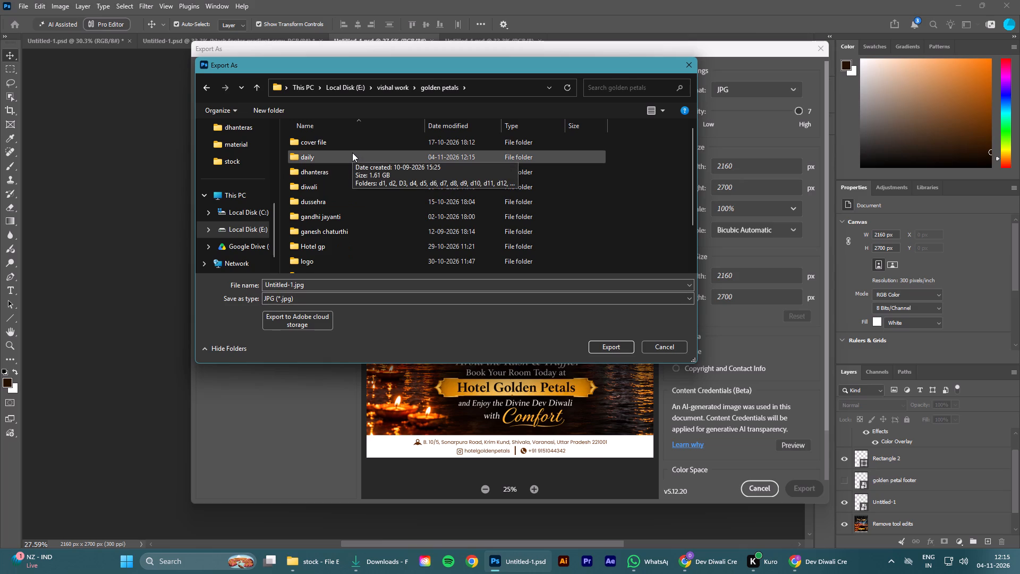
{"action": "double_click", "coordinate": [335, 155]}
{"action": "scroll", "coordinate": [348, 201], "scroll_direction": "down", "scroll_amount": 11}
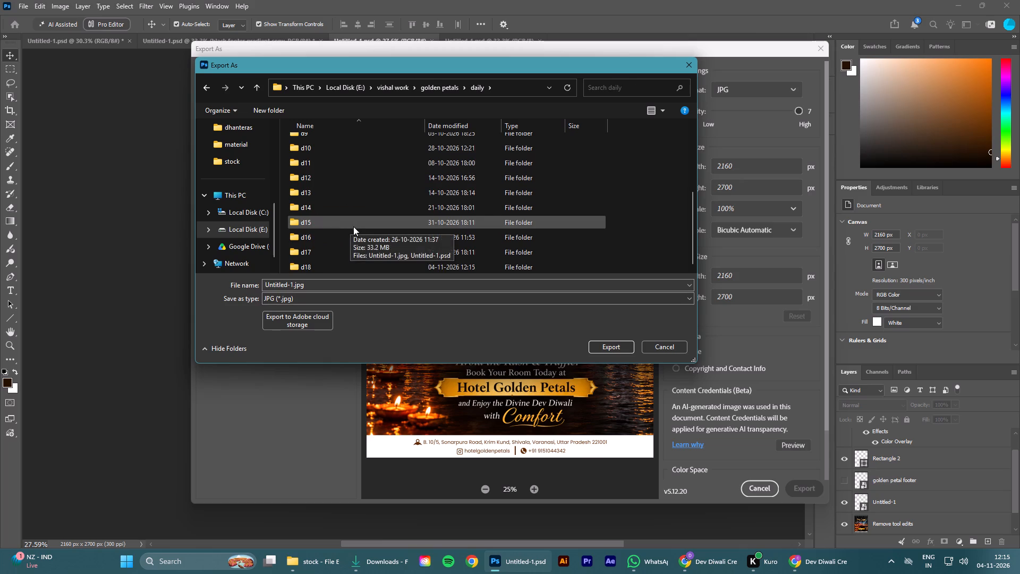
{"action": "scroll", "coordinate": [353, 226], "scroll_direction": "down", "scroll_amount": 11}
{"action": "double_click", "coordinate": [319, 266]}
{"action": "left_click", "coordinate": [356, 231]}
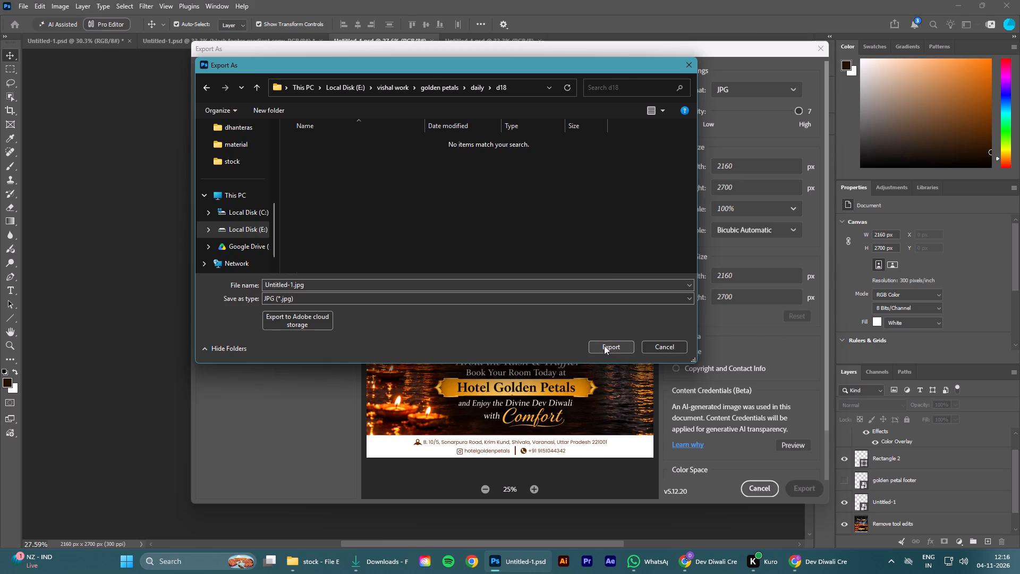
{"action": "left_click", "coordinate": [604, 345]}
{"action": "left_click", "coordinate": [679, 358]}
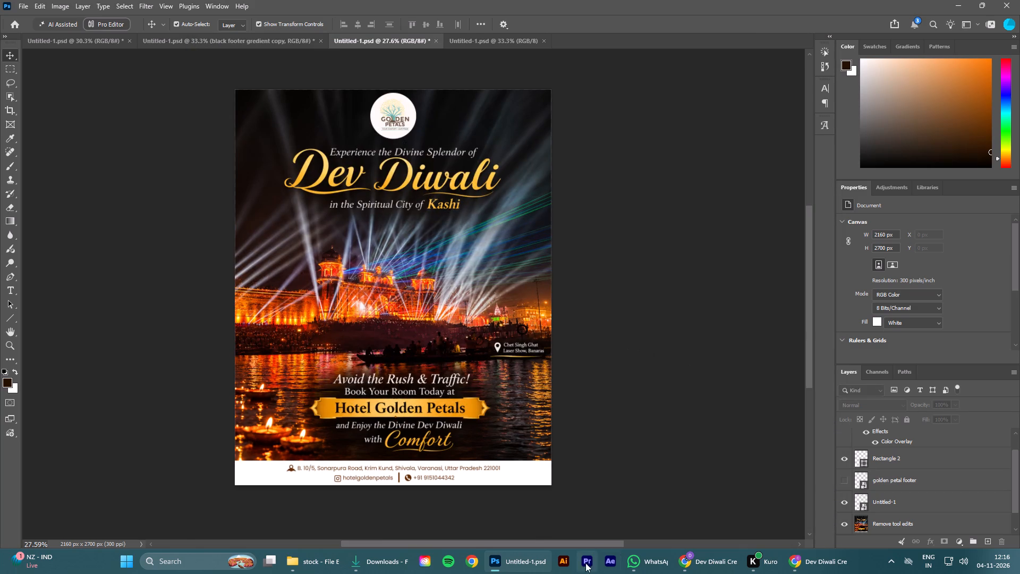
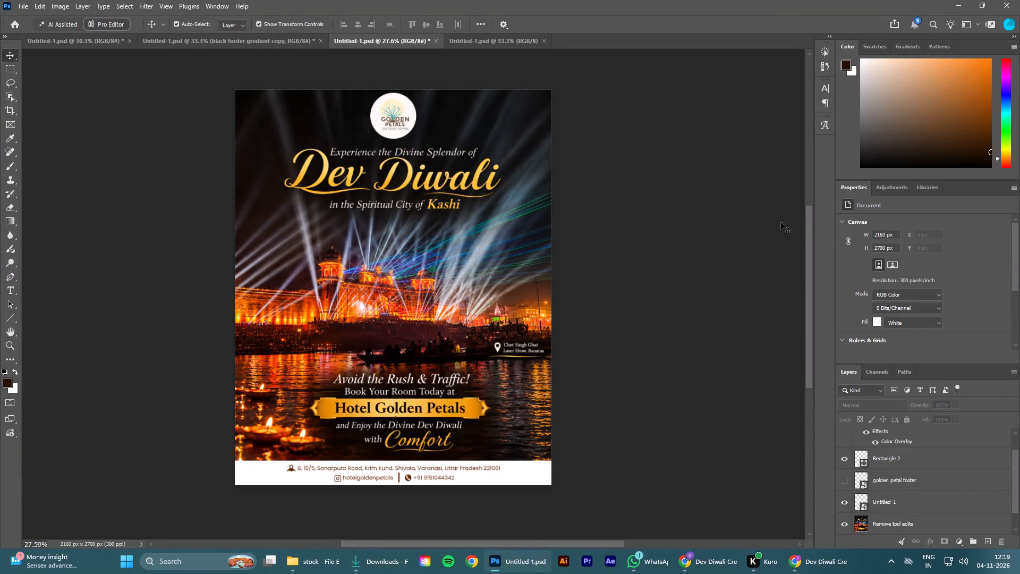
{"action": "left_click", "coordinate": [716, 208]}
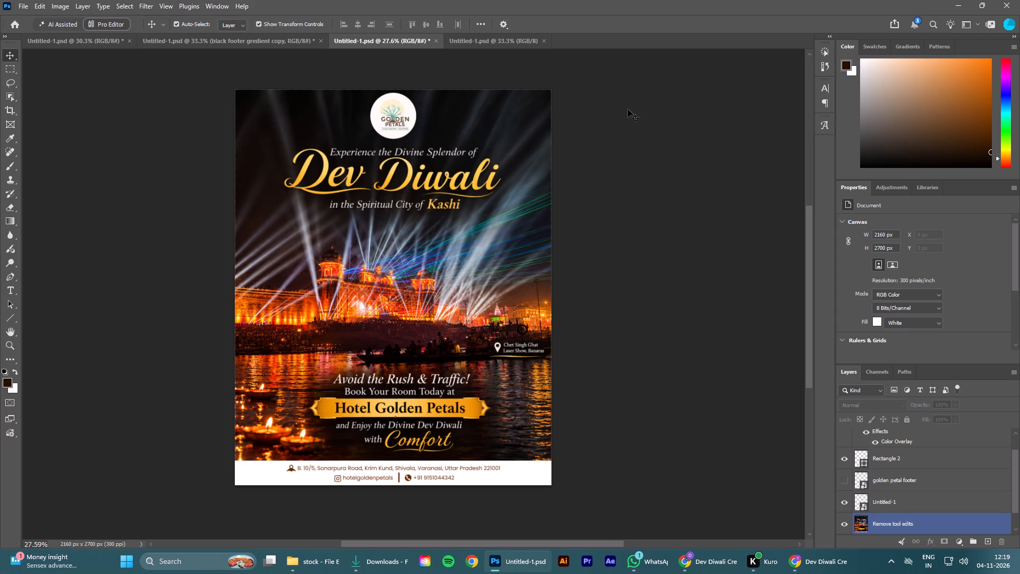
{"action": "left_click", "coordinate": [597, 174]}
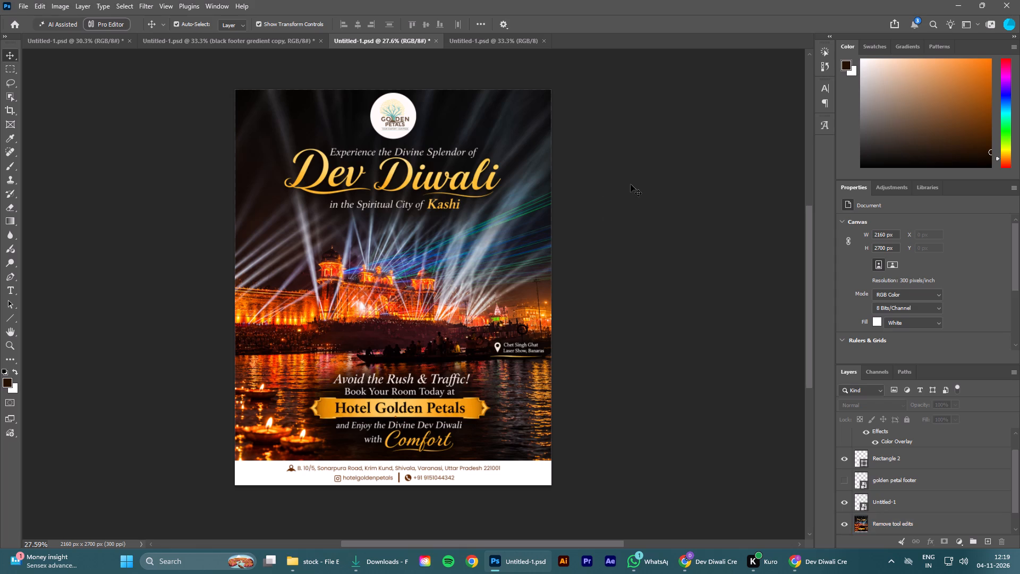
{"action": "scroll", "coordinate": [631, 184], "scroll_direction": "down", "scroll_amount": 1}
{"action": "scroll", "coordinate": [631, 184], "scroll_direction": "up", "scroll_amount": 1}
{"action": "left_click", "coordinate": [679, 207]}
Minimise Photoshop to reach the Downloads folder in File Explorer.
{"action": "left_click", "coordinate": [958, 1]}
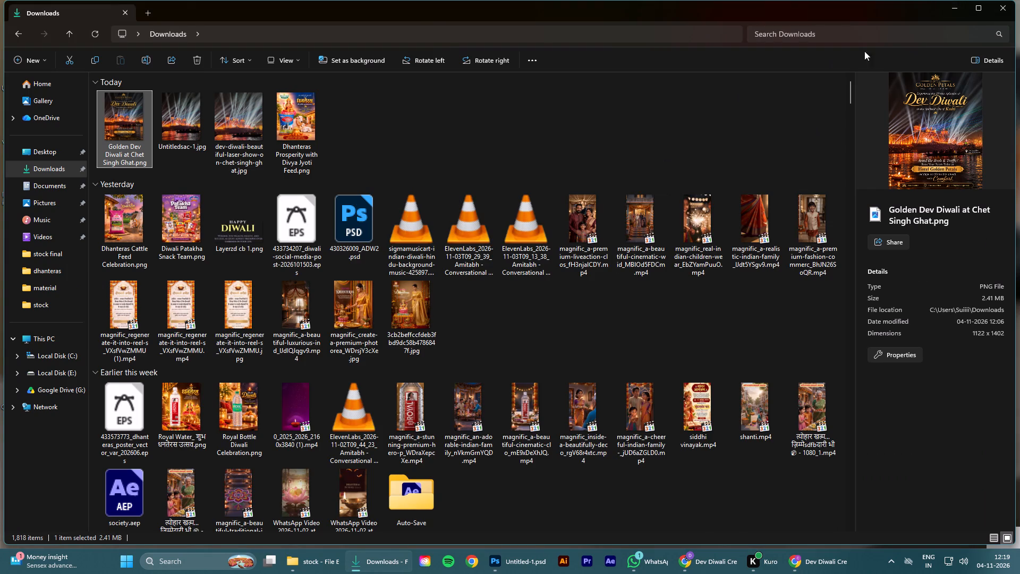
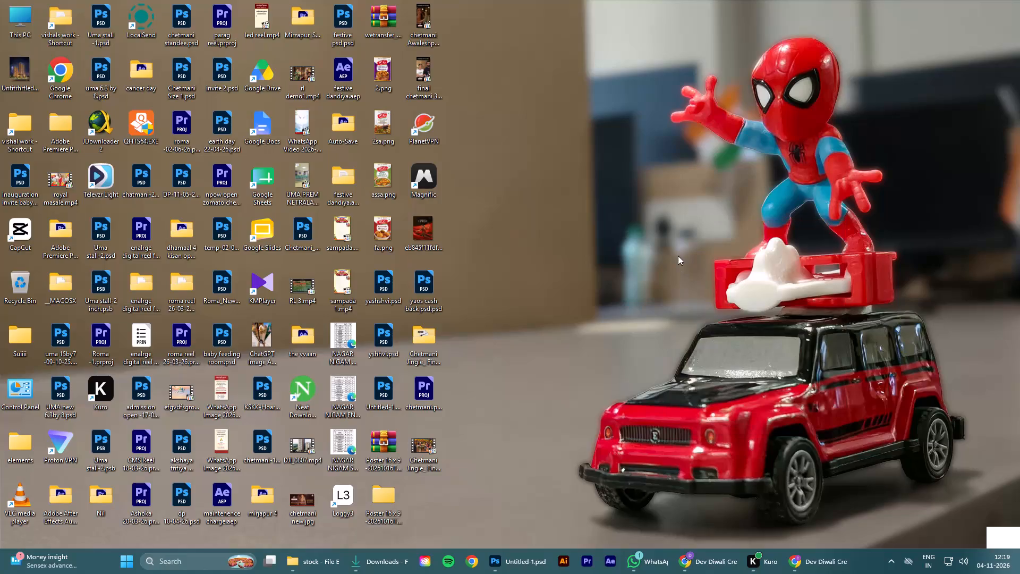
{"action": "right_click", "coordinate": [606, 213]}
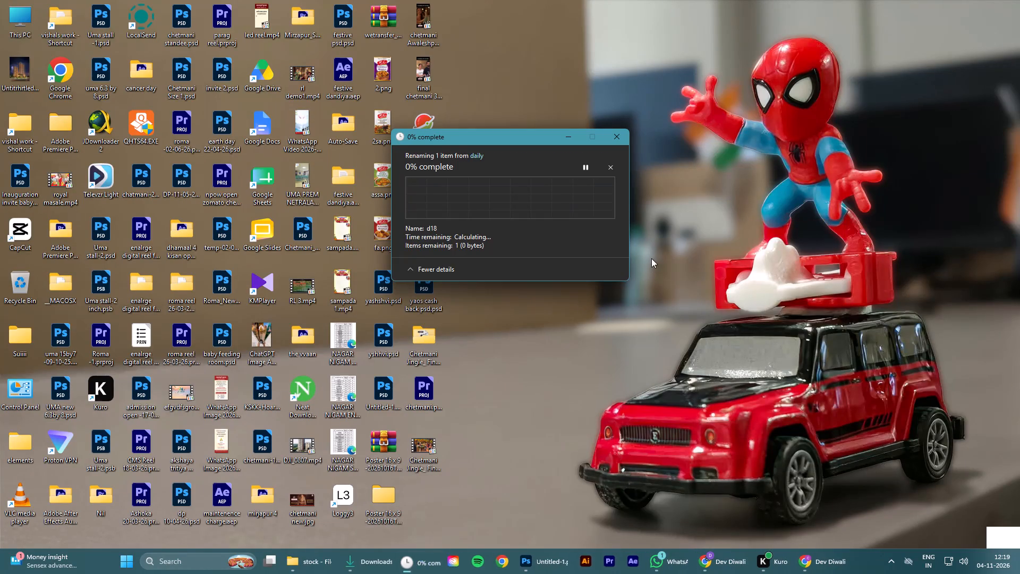